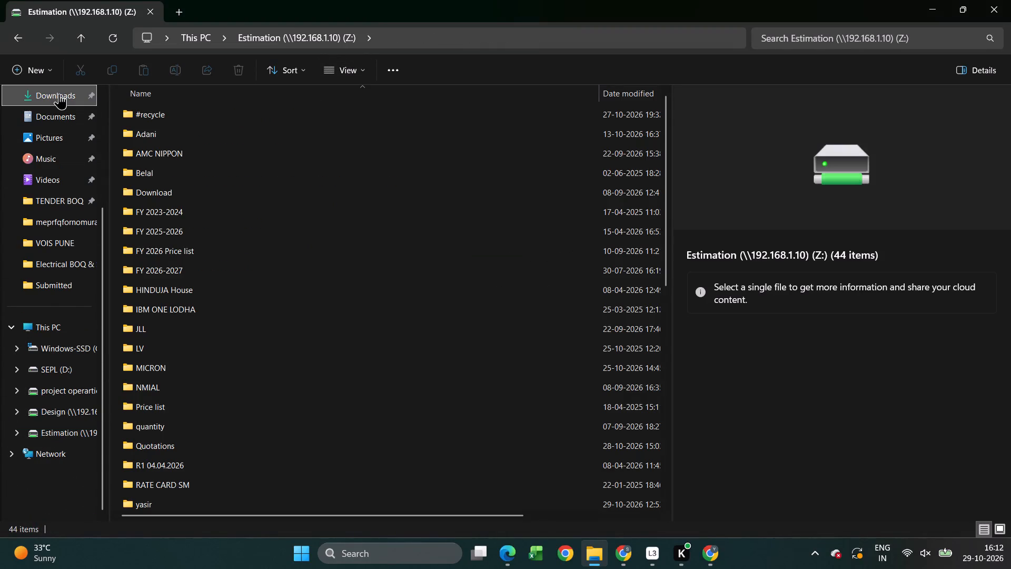
# Select both workbooks in Downloads: "Nomura Altimus_Supply of Light Fixture_NoRestriction" and "Nomura Altimus_Supply of Light Fixture".
pyautogui.click(177, 122)
pyautogui.click(179, 130)
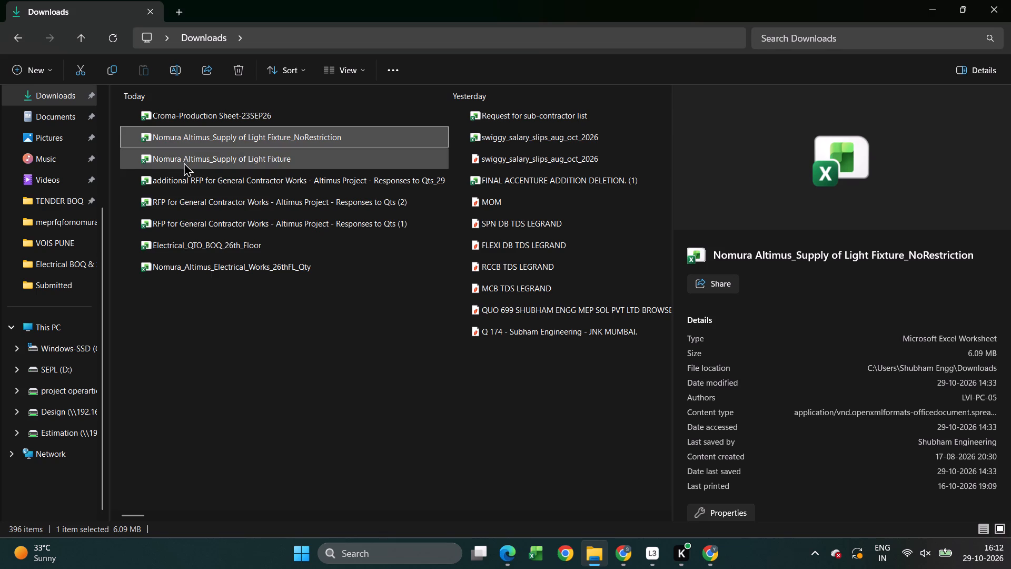
pyautogui.keyDown('ctrl'); pyautogui.click(188, 163); pyautogui.keyUp('ctrl')
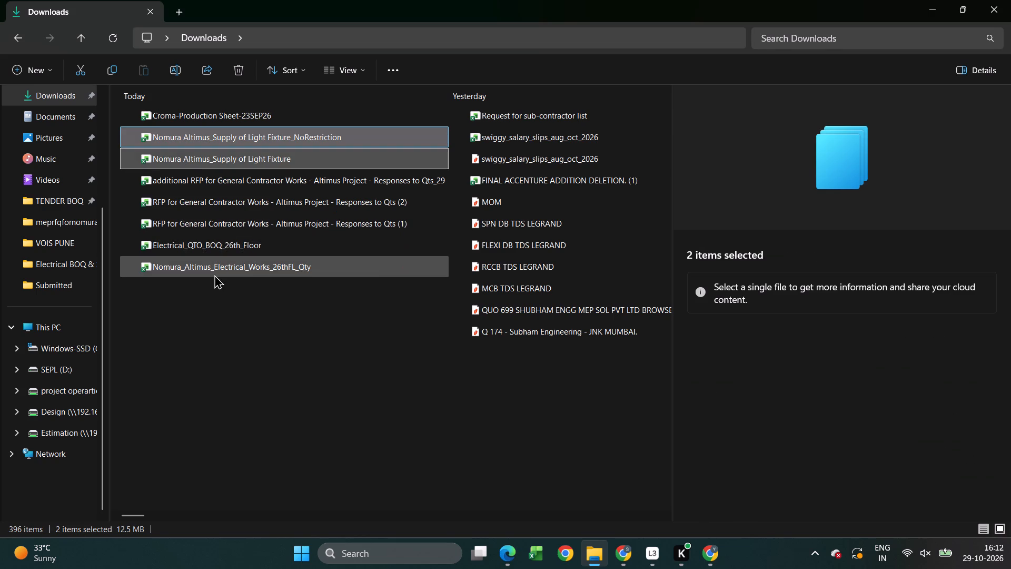
# Move the seven Nomura Altimus, RFP response and electrical quantity workbooks dated today from Downloads into the meprfqfornomuraaltimusworliproject_ folder.
pyautogui.keyDown('ctrl'); pyautogui.click(214, 274); pyautogui.keyUp('ctrl')
pyautogui.click(227, 263)
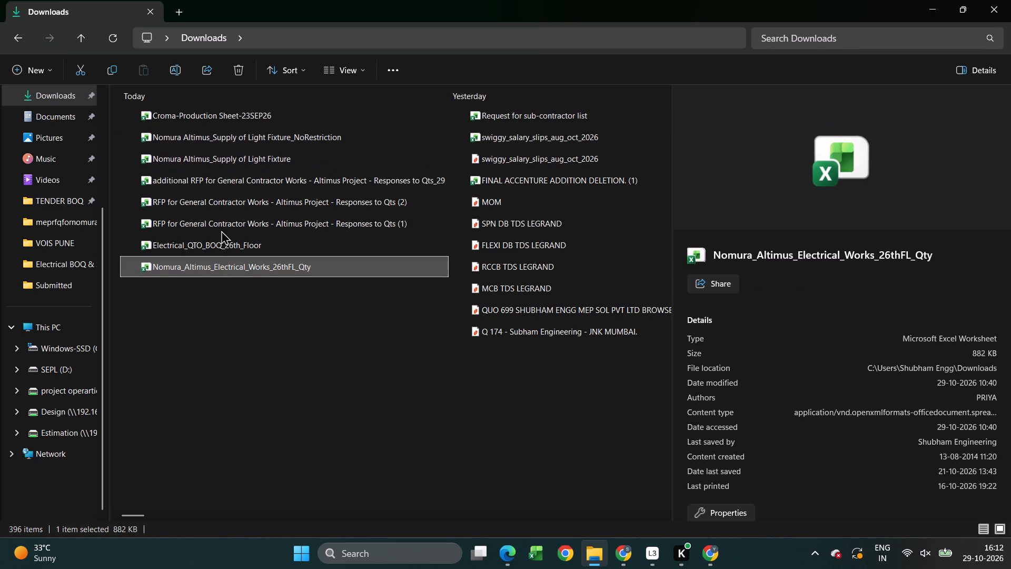
pyautogui.keyDown('shift'); pyautogui.click(206, 142); pyautogui.keyUp('shift')
pyautogui.hotkey('ctrl', 'x')
pyautogui.click(21, 41)
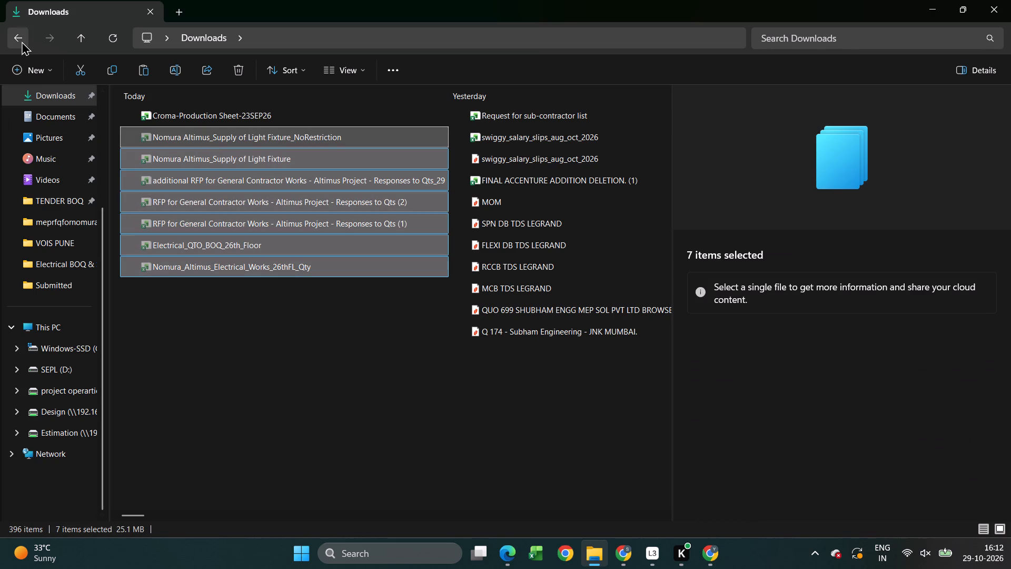
pyautogui.click(22, 41)
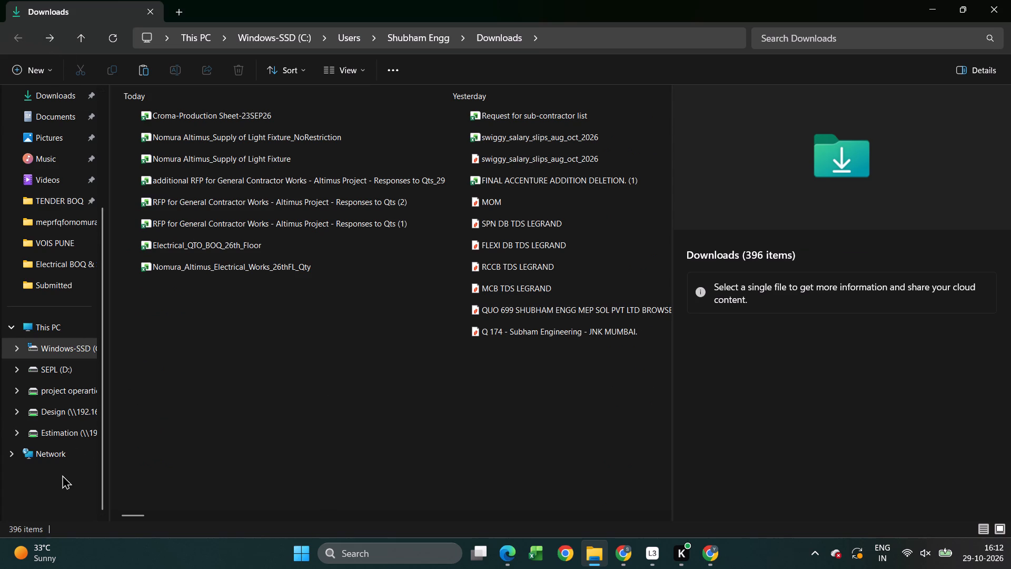
pyautogui.click(68, 436)
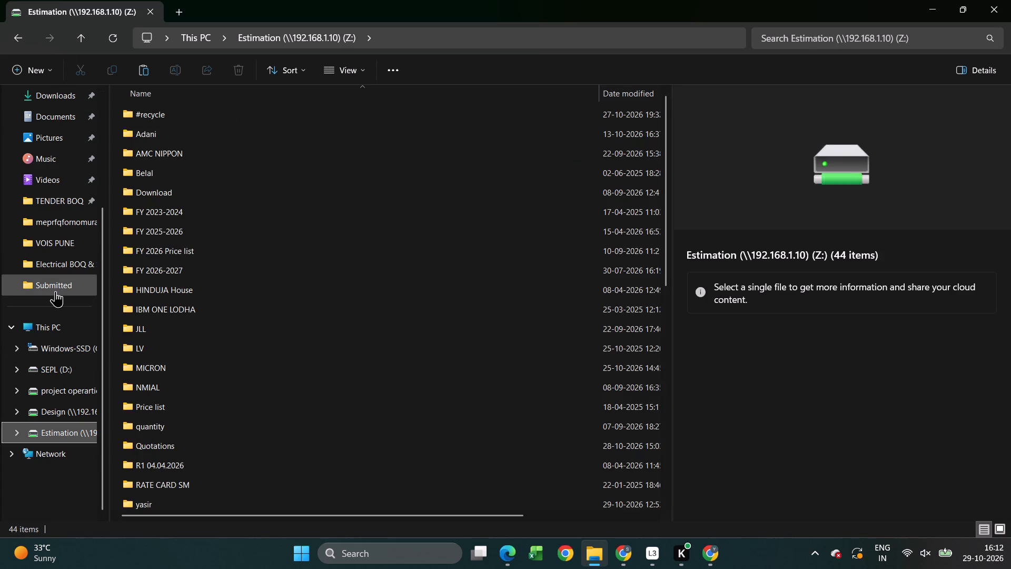
pyautogui.click(55, 291)
pyautogui.click(473, 43)
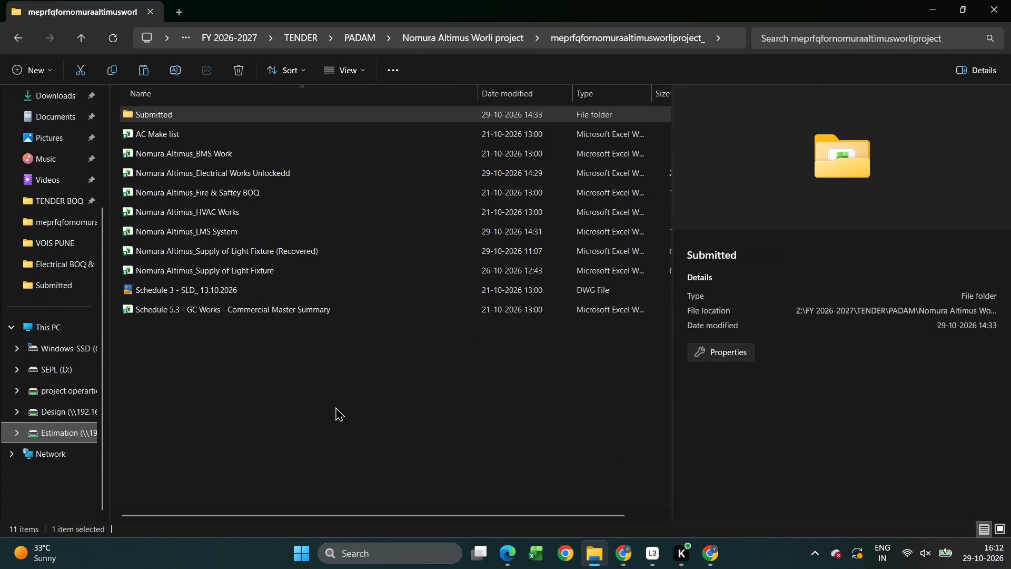
pyautogui.click(335, 407)
pyautogui.hotkey('ctrl', 'v')
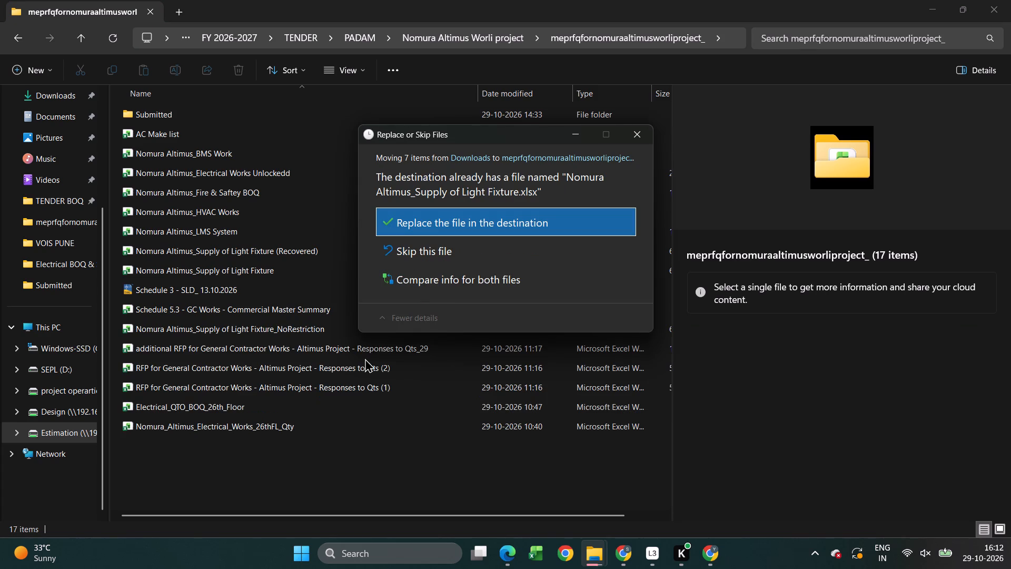
# Resolve the file conflict for Nomura Altimus_Supply of Light Fixture.xlsx by keeping both versions.
pyautogui.click(441, 281)
pyautogui.click(377, 172)
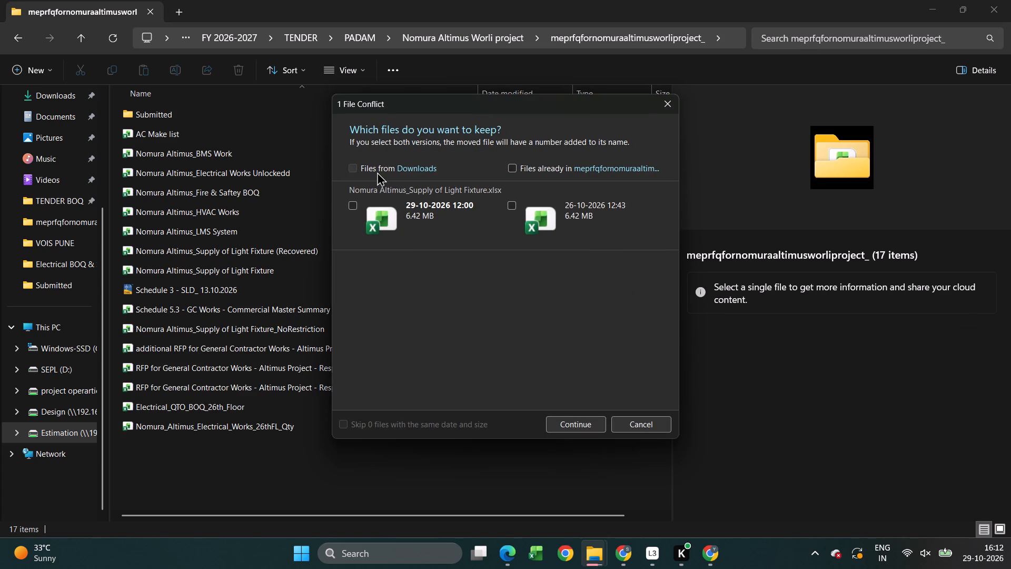
pyautogui.click(516, 175)
pyautogui.click(518, 169)
pyautogui.click(583, 421)
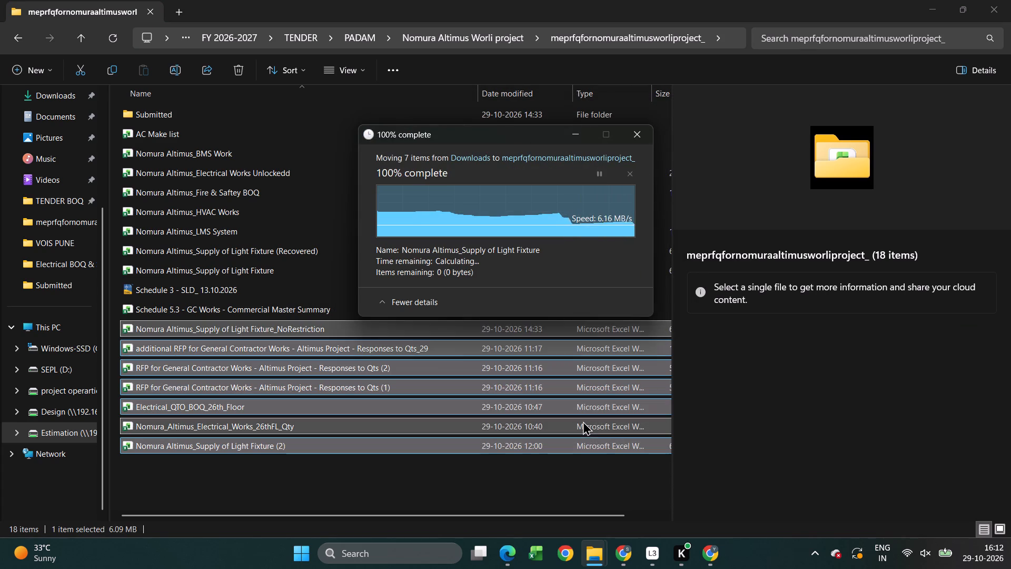
# Go to the MEP folder of the Robertet India project, under COLLIERS in the FY 2026-2027 TENDER folder.
pyautogui.click(370, 35)
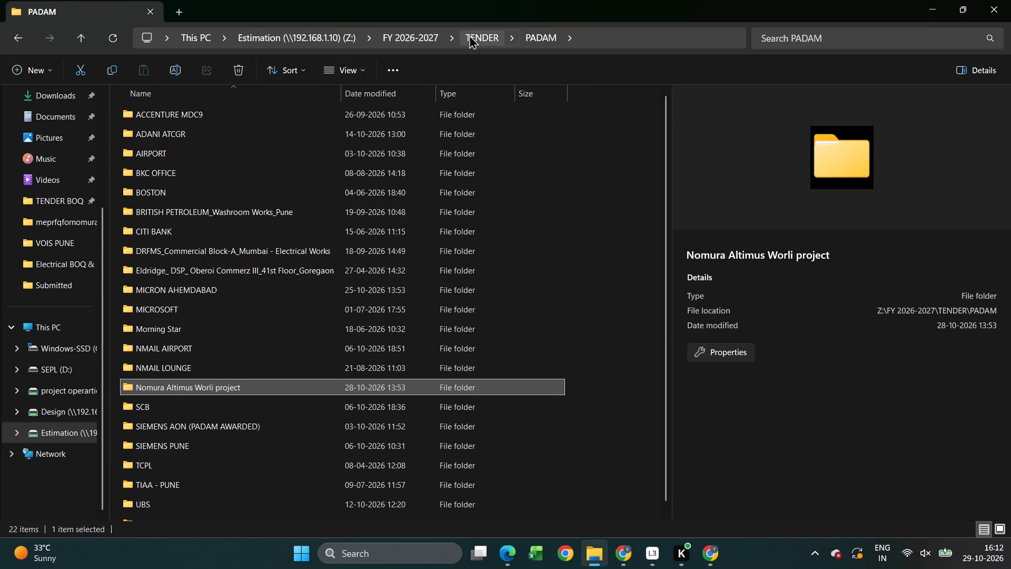
pyautogui.click(470, 35)
pyautogui.press('c')
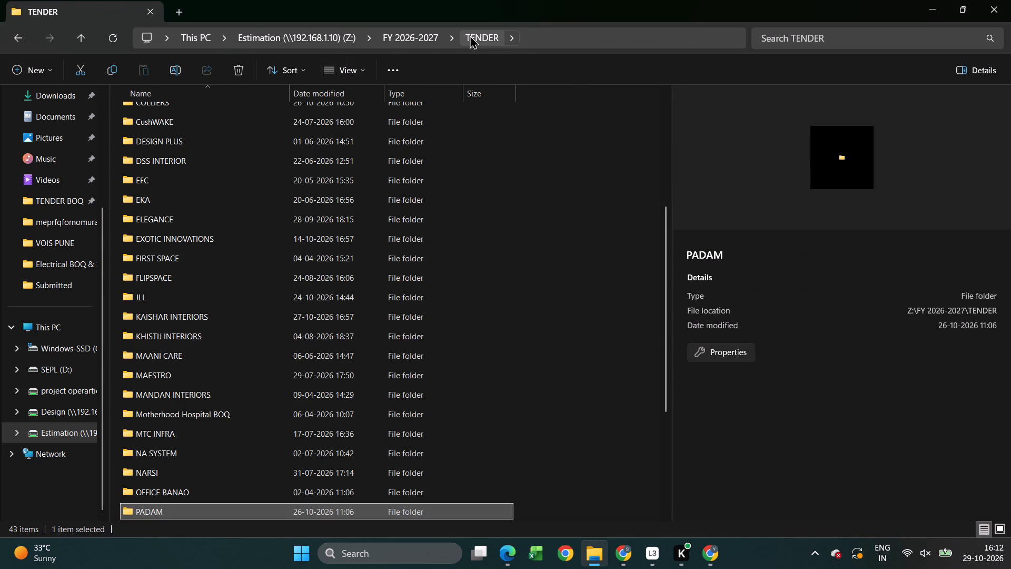
pyautogui.click(470, 35)
pyautogui.press('c')
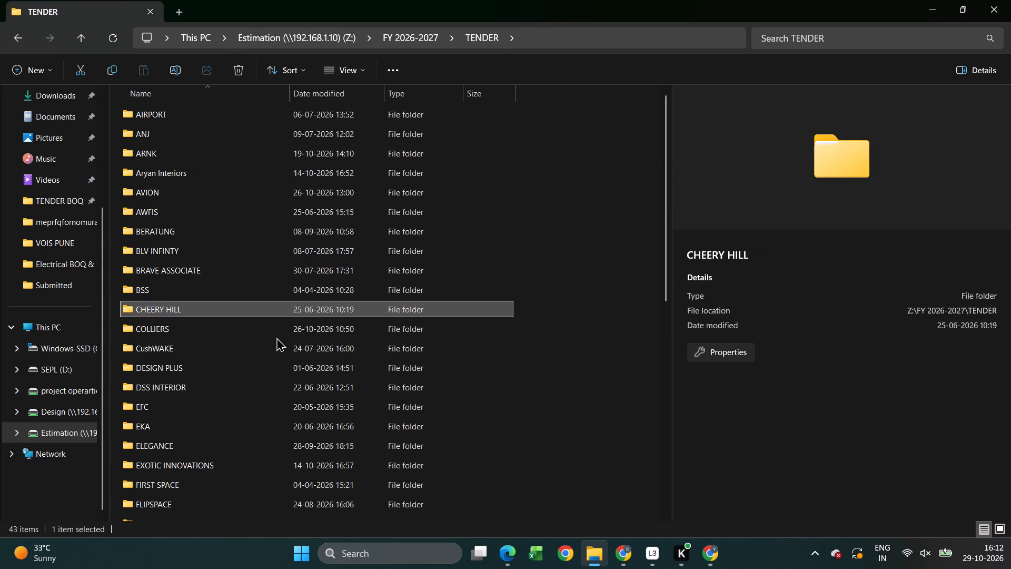
pyautogui.write("c'")
pyautogui.press('Return')
pyautogui.press('Down')
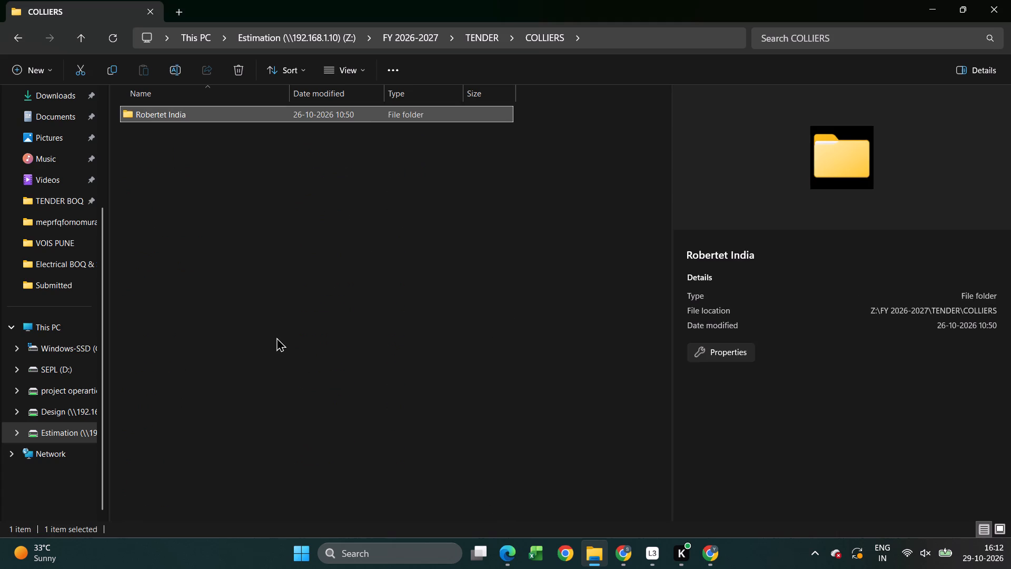
pyautogui.press('Return')
pyautogui.press('Down')
pyautogui.press('Up')
pyautogui.press('Return')
# Open the workbook R5_CIVIL INTERIOR MEP_ROBERTET_PROTECTED UNPRICED TENDER BOQ_22.10.2026 and enable editing.
pyautogui.press('Down')
pyautogui.press('Down')
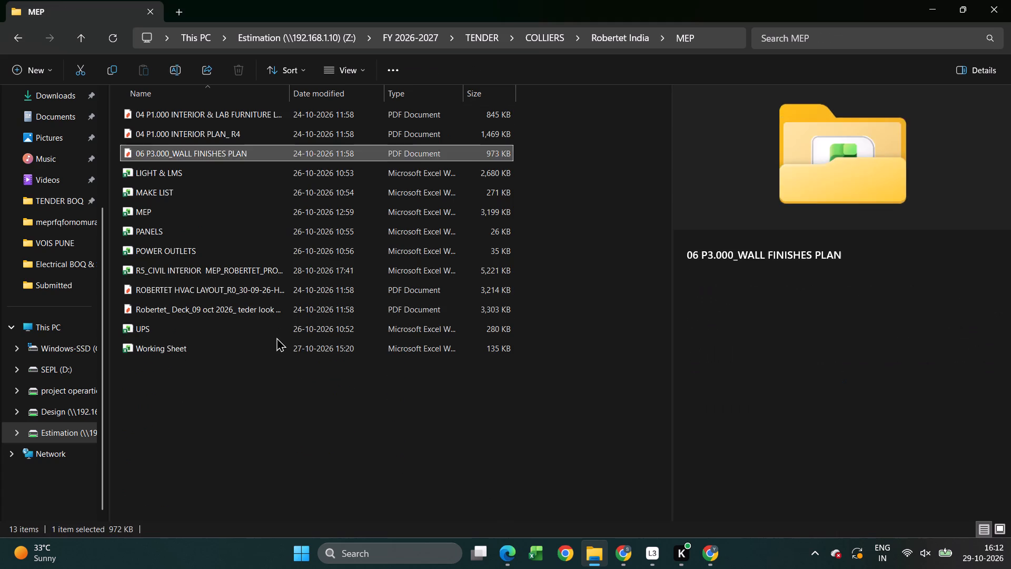
pyautogui.press('Down')
pyautogui.press('Down')
pyautogui.press('Down')
pyautogui.press('Down')
pyautogui.press('Down')
pyautogui.press('Down')
pyautogui.press('Return')
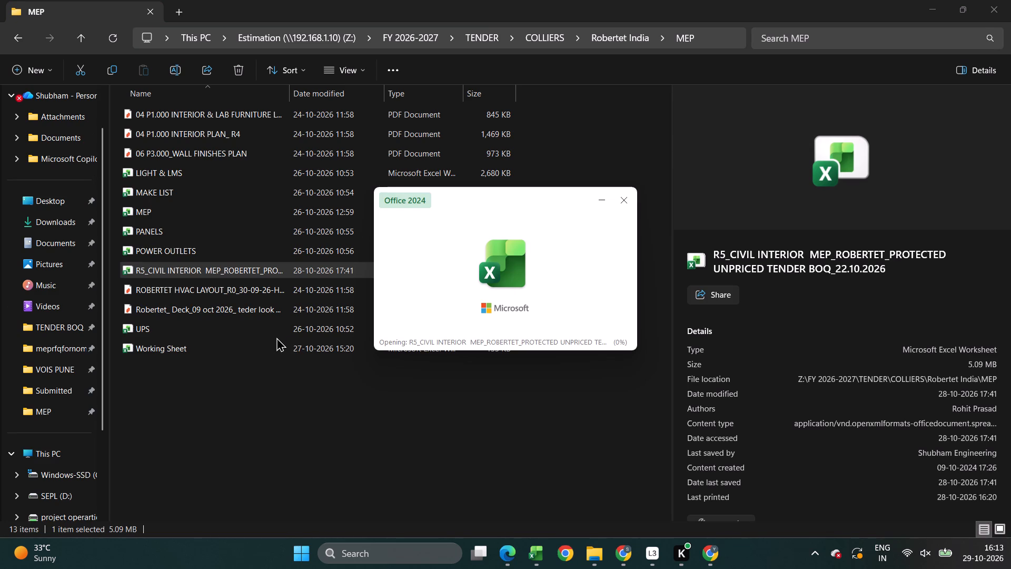
pyautogui.click(526, 55)
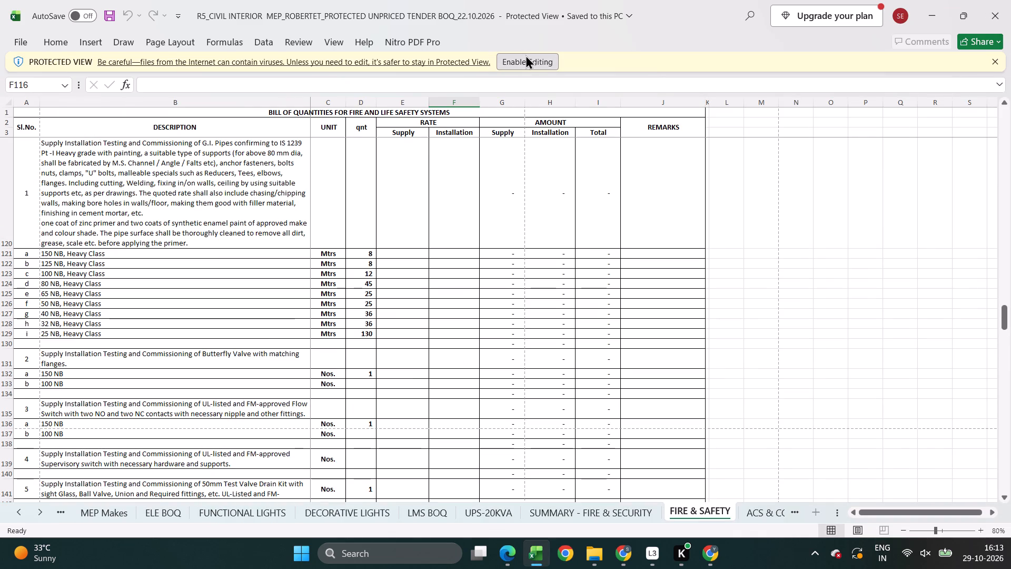
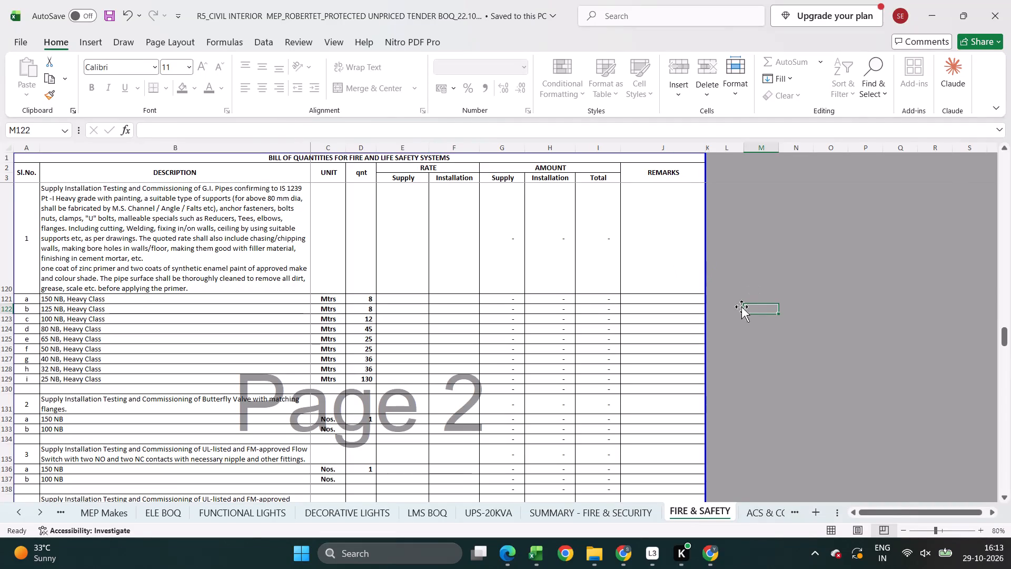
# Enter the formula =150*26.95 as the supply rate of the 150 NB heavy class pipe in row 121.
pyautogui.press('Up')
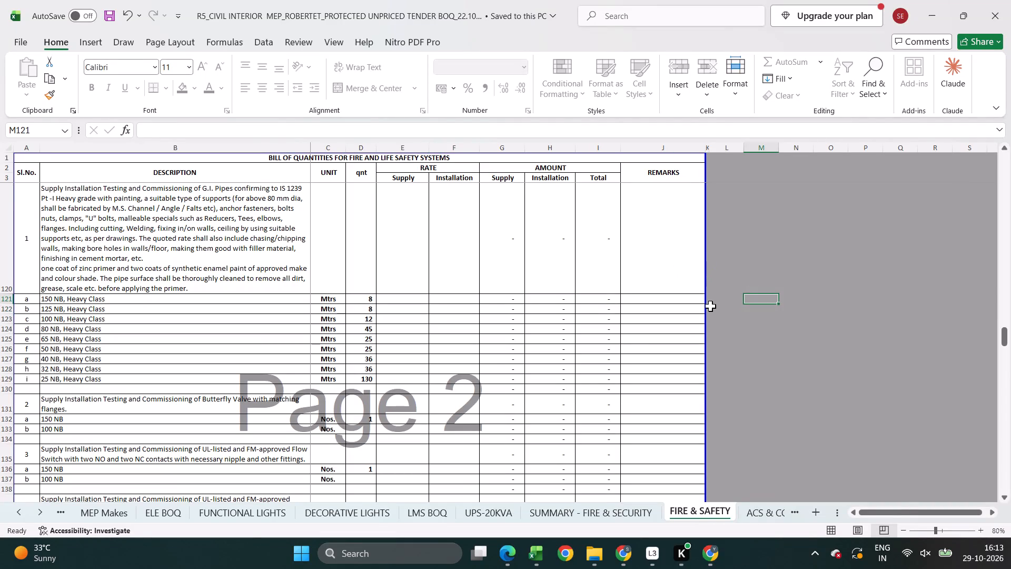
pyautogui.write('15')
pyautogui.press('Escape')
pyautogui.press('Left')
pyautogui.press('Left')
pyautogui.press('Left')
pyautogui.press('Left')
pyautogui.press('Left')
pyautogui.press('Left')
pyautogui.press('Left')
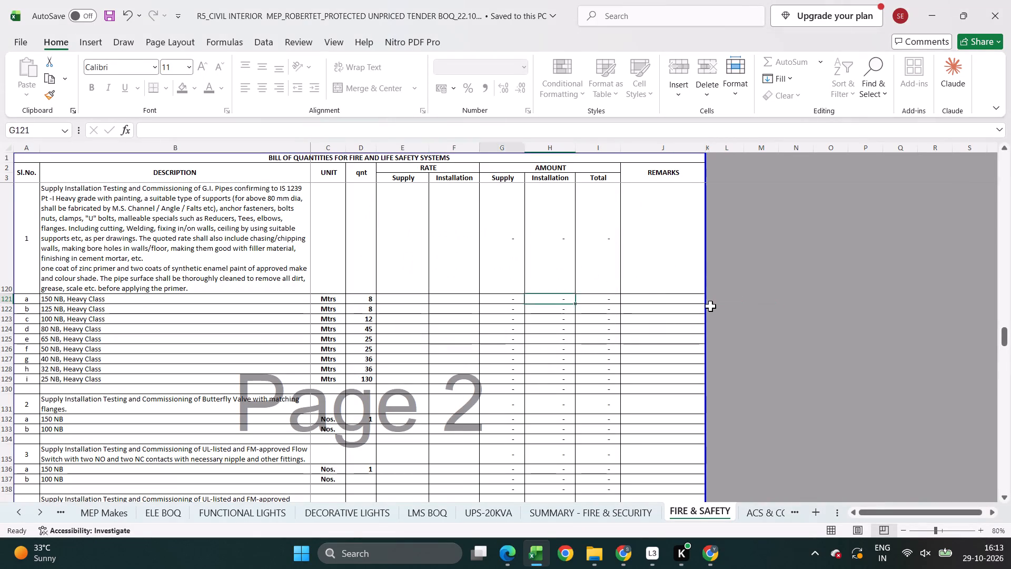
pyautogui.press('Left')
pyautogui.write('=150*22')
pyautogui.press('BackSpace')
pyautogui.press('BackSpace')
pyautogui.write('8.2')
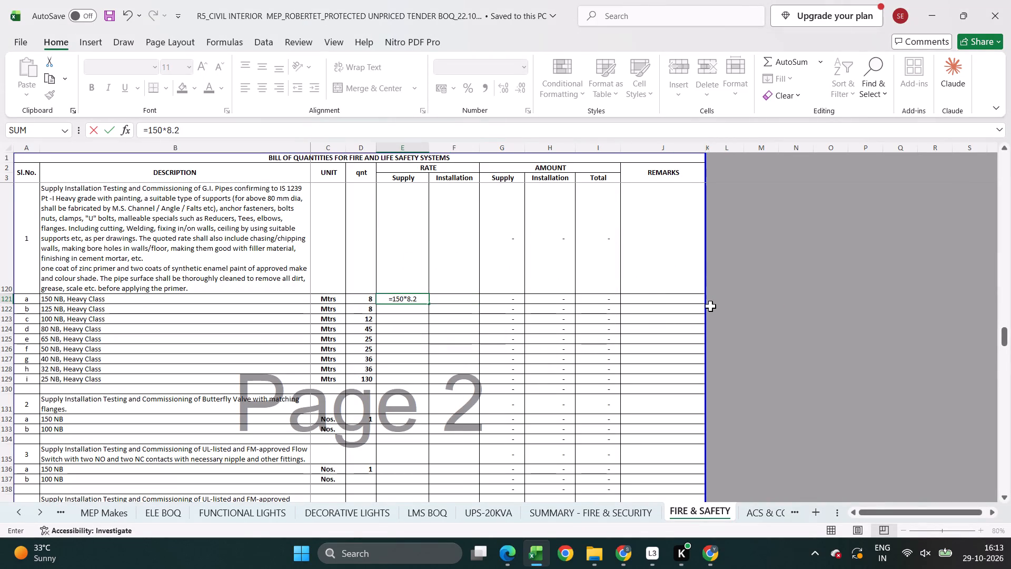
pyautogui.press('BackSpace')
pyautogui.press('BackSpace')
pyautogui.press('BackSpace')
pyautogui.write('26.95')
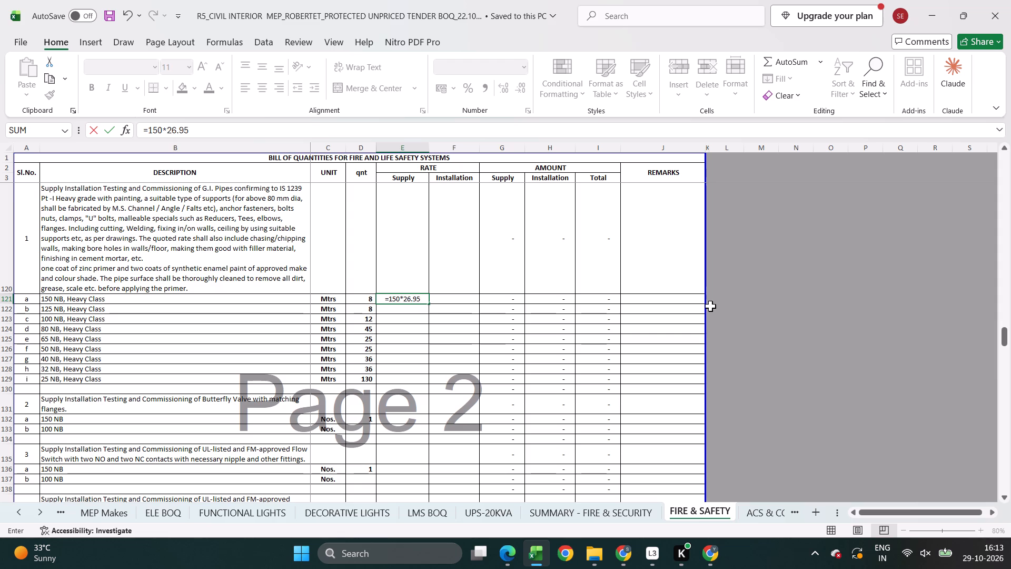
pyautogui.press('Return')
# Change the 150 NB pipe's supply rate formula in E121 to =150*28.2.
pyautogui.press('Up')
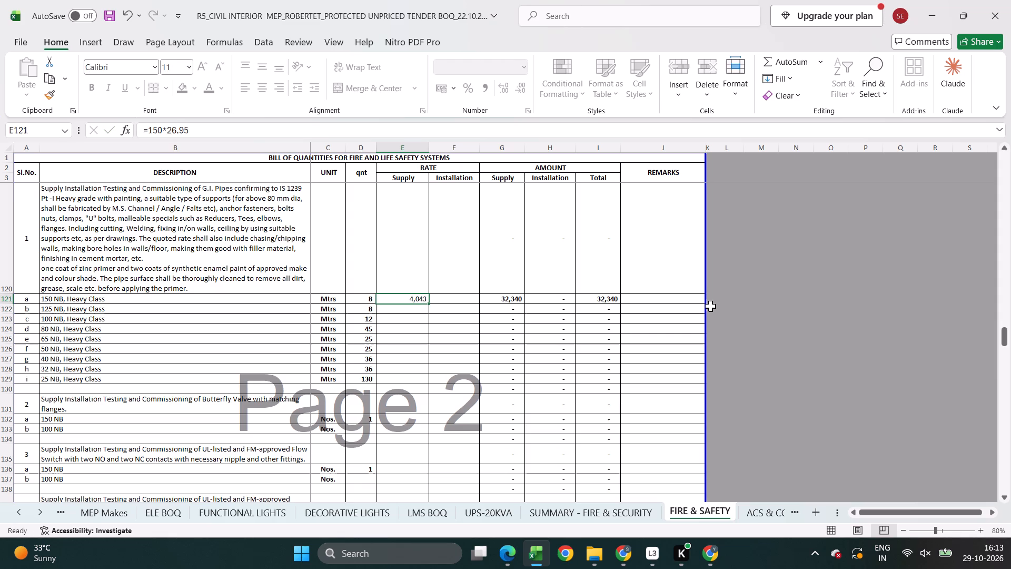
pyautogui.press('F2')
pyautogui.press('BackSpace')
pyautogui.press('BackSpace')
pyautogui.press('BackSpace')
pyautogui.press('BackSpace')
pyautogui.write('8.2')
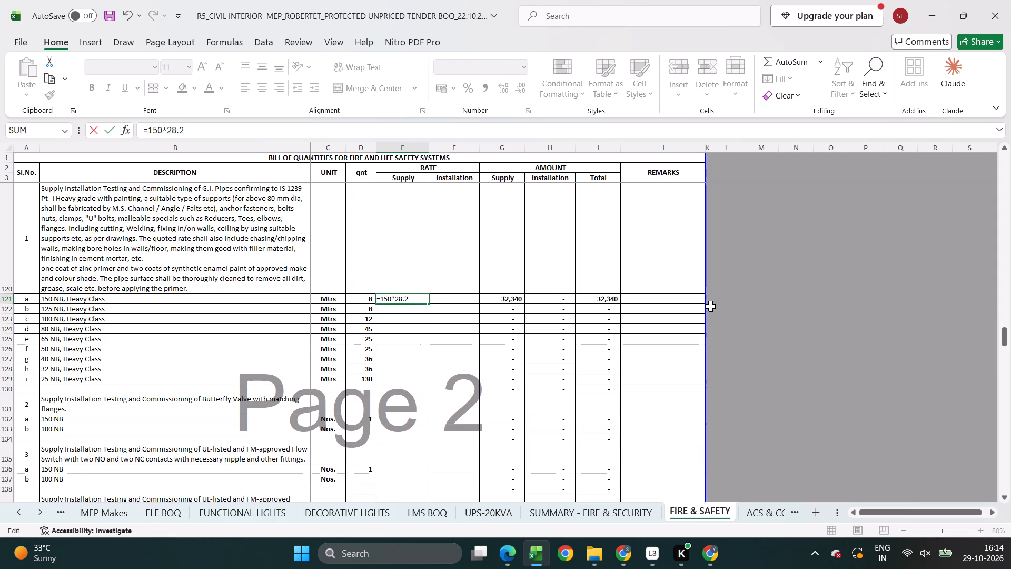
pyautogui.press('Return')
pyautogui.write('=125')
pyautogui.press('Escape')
# Enter 28.35 in the Remarks column for the 150 NB pipe and fill it down to the 25 NB row.
pyautogui.press('Up')
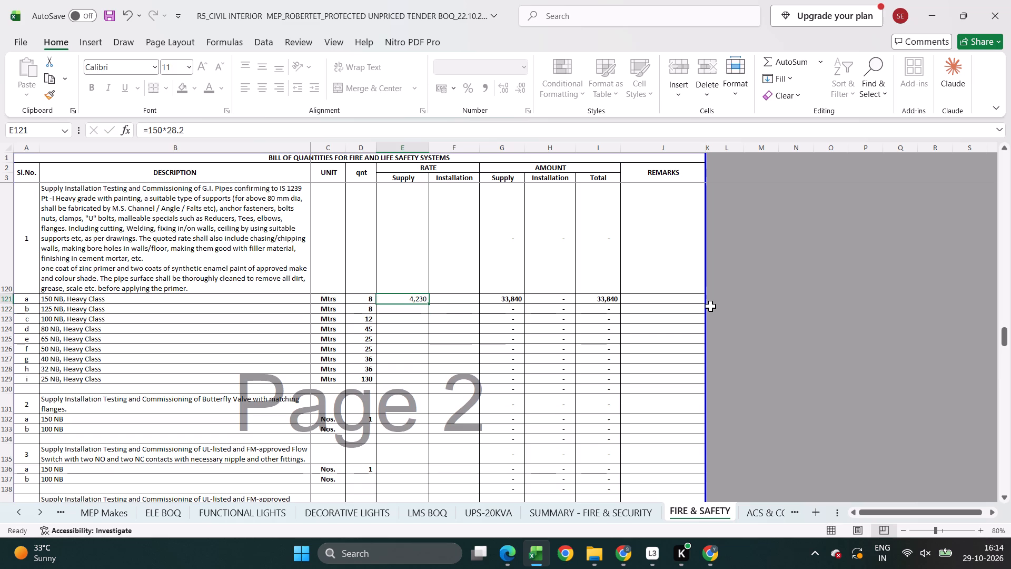
pyautogui.press('Right')
pyautogui.press('Right')
pyautogui.press('Right')
pyautogui.press('Right')
pyautogui.press('Right')
pyautogui.write('28.35')
pyautogui.press('Return')
pyautogui.press('Up')
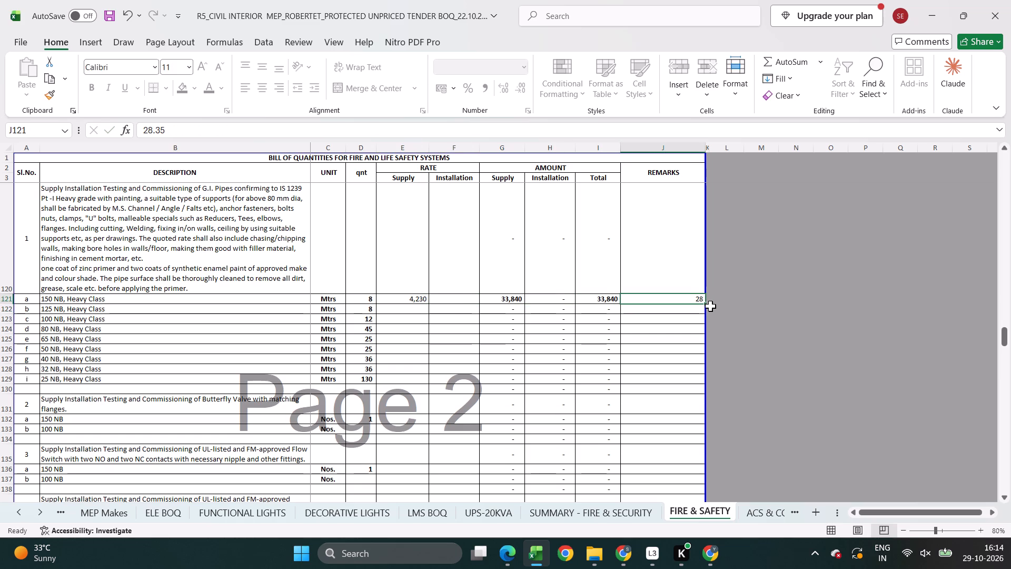
pyautogui.hotkey('shift', 'Down')
pyautogui.hotkey('shift', 'Down')
pyautogui.hotkey('shift', 'Down')
pyautogui.hotkey('shift', 'Down')
pyautogui.hotkey('shift', 'Down')
pyautogui.hotkey('shift', 'Down')
pyautogui.hotkey('shift', 'Down')
pyautogui.hotkey('shift', 'Down')
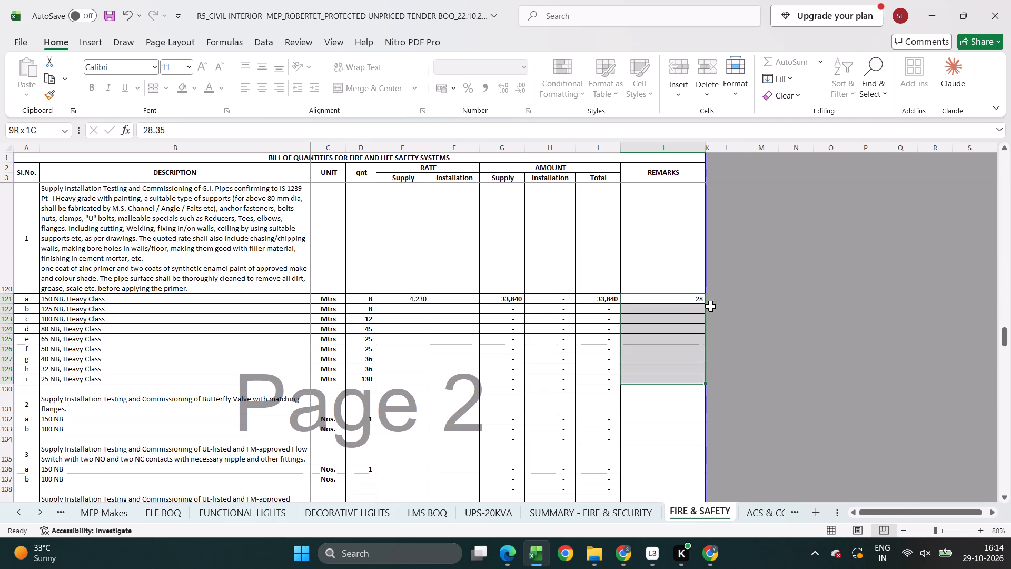
pyautogui.hotkey('ctrl', 'd')
# Set the 150 NB pipe's supply rate to its Remarks value times 150, as =J121*150.
pyautogui.press('Left')
pyautogui.press('Left')
pyautogui.press('Left')
pyautogui.press('Left')
pyautogui.press('Left')
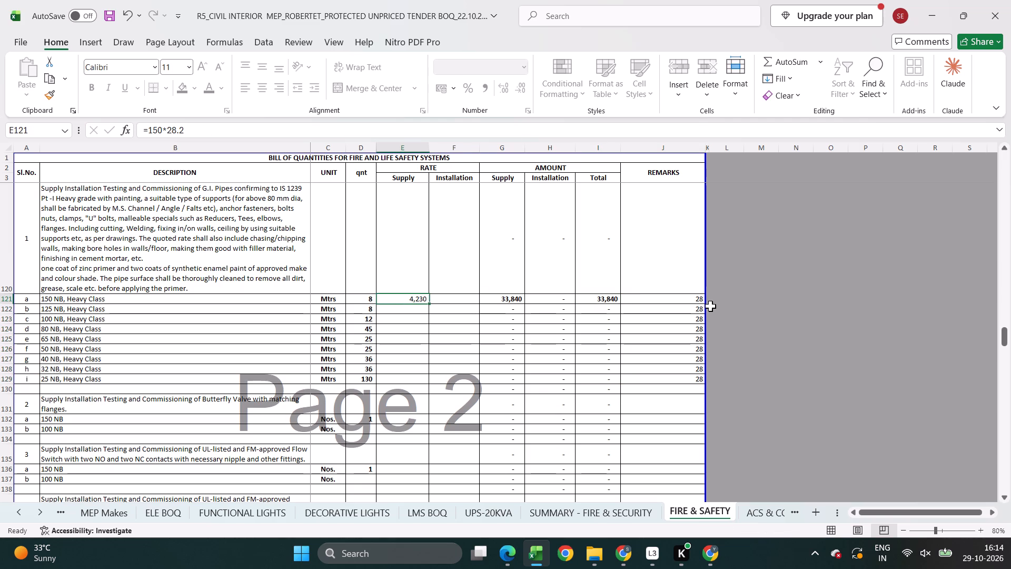
pyautogui.press('=')
pyautogui.press('Right')
pyautogui.press('Right')
pyautogui.press('Right')
pyautogui.press('Right')
pyautogui.press('Right')
pyautogui.write('*150')
pyautogui.press('Return')
# Set the 125 NB pipe's supply rate to its Remarks value times 125, as =J122*125.
pyautogui.press('=')
pyautogui.press('Right')
pyautogui.press('Right')
pyautogui.press('Right')
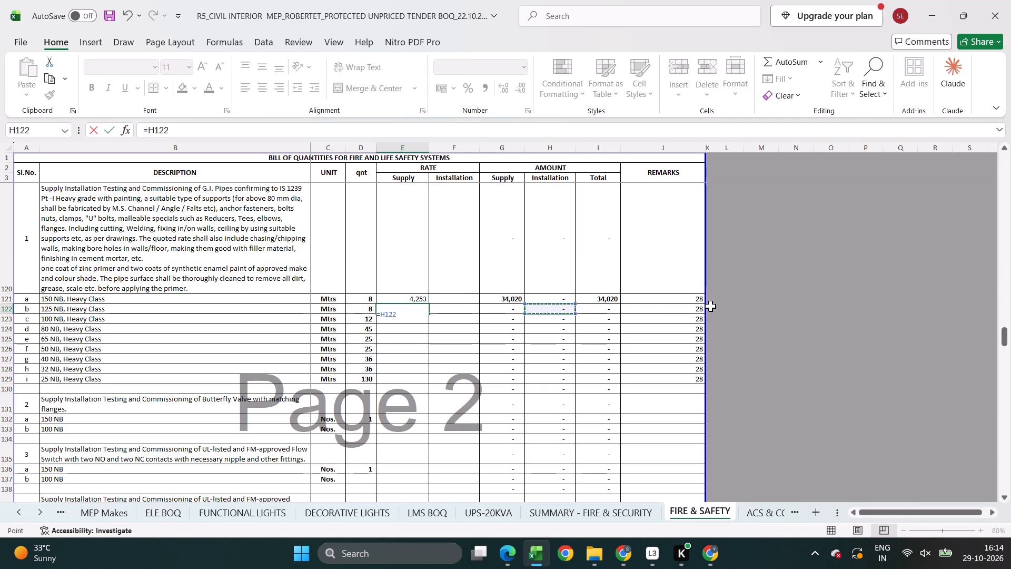
pyautogui.press('Right')
pyautogui.press('Right')
pyautogui.press('Right')
pyautogui.press('Left')
pyautogui.write('*125')
pyautogui.press('Return')
# Set the 100 NB pipe's supply rate to its Remarks value times 100, as =J123*100.
pyautogui.press('=')
pyautogui.press('Right')
pyautogui.press('Right')
pyautogui.press('Right')
pyautogui.press('Right')
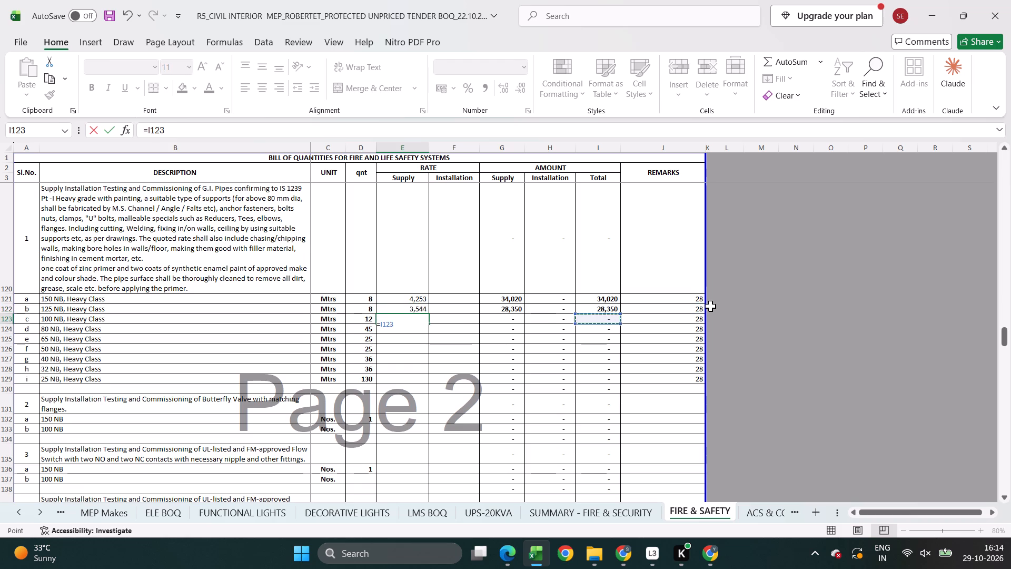
pyautogui.press('Right')
pyautogui.write('*000')
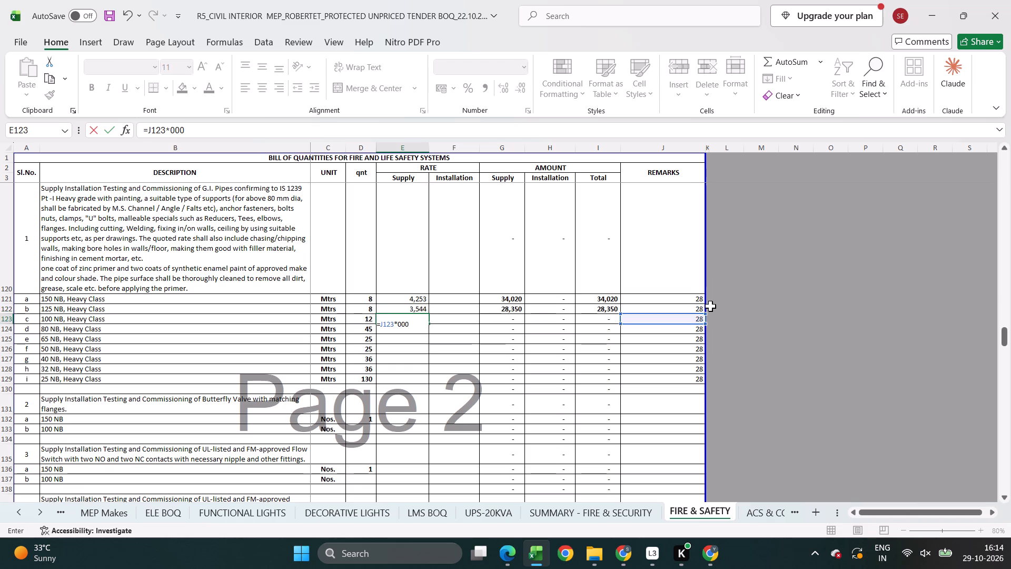
pyautogui.press('BackSpace')
pyautogui.press('BackSpace')
pyautogui.press('BackSpace')
pyautogui.press('BackSpace')
pyautogui.write('10')
pyautogui.press('BackSpace')
pyautogui.press('BackSpace')
pyautogui.write('*100')
pyautogui.press('Return')
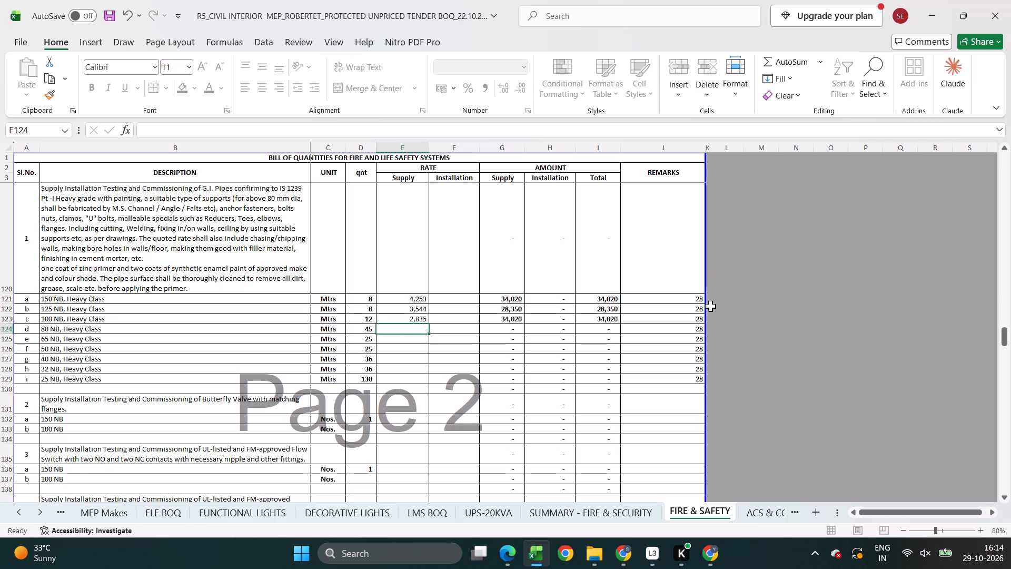
# Set the 80 NB pipe's supply rate to its Remarks value times 80, as =J124*80.
pyautogui.press('=')
pyautogui.press('Right')
pyautogui.press('Right')
pyautogui.press('Right')
pyautogui.press('Right')
pyautogui.press('Right')
pyautogui.write('*80')
pyautogui.press('Return')
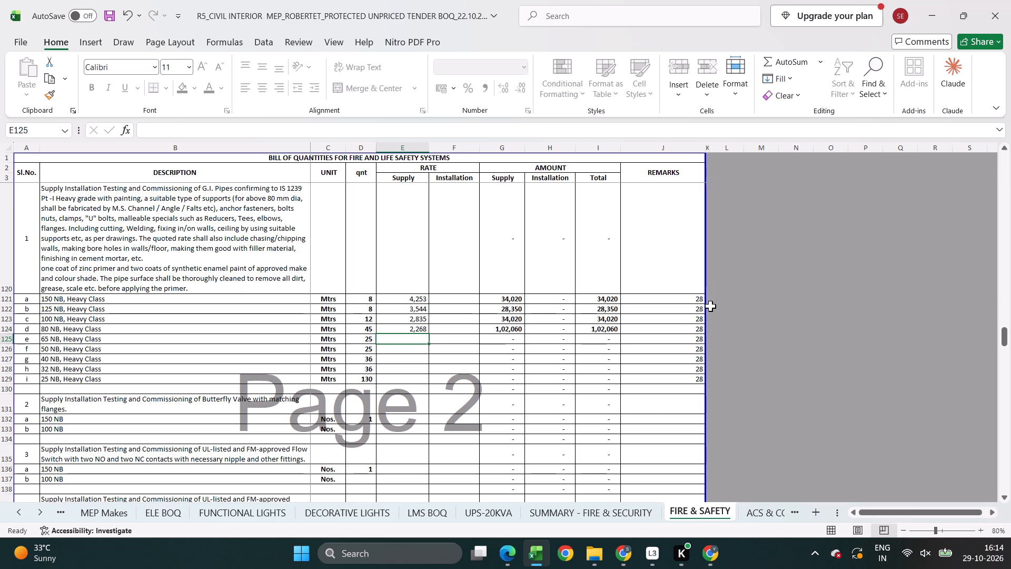
# Set the 65 NB pipe's supply rate to its Remarks value times 65, as =J125*65.
pyautogui.press('=')
pyautogui.press('Right')
pyautogui.press('Right')
pyautogui.press('Right')
pyautogui.press('Right')
pyautogui.press('Right')
pyautogui.write('*65')
pyautogui.press('Return')
# Set the 50 NB pipe's supply rate to its Remarks value times 50, as =J126*50.
pyautogui.press('=')
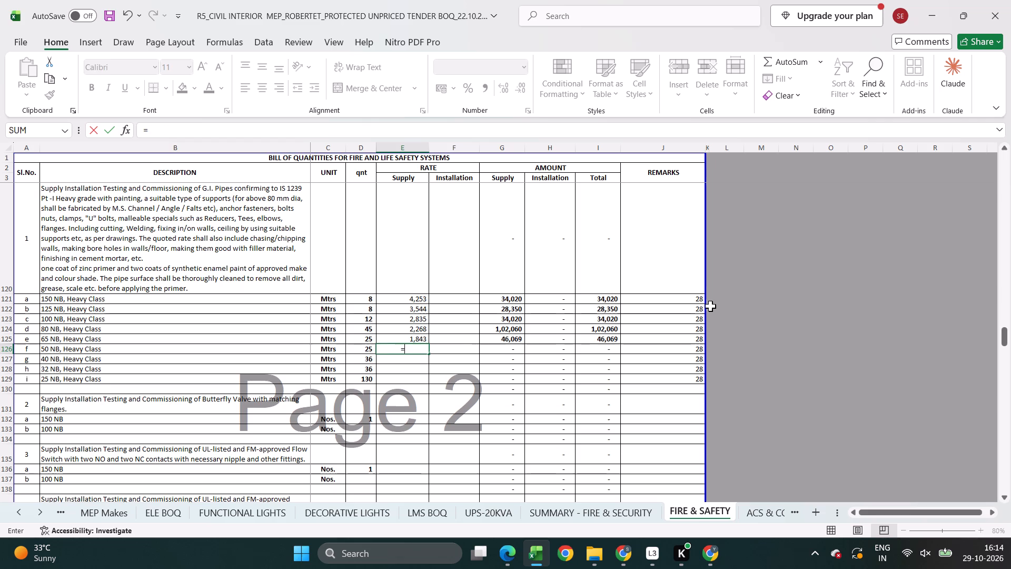
pyautogui.press('Right')
pyautogui.press('Right')
pyautogui.press('Right')
pyautogui.press('Right')
pyautogui.press('Right')
pyautogui.press('*')
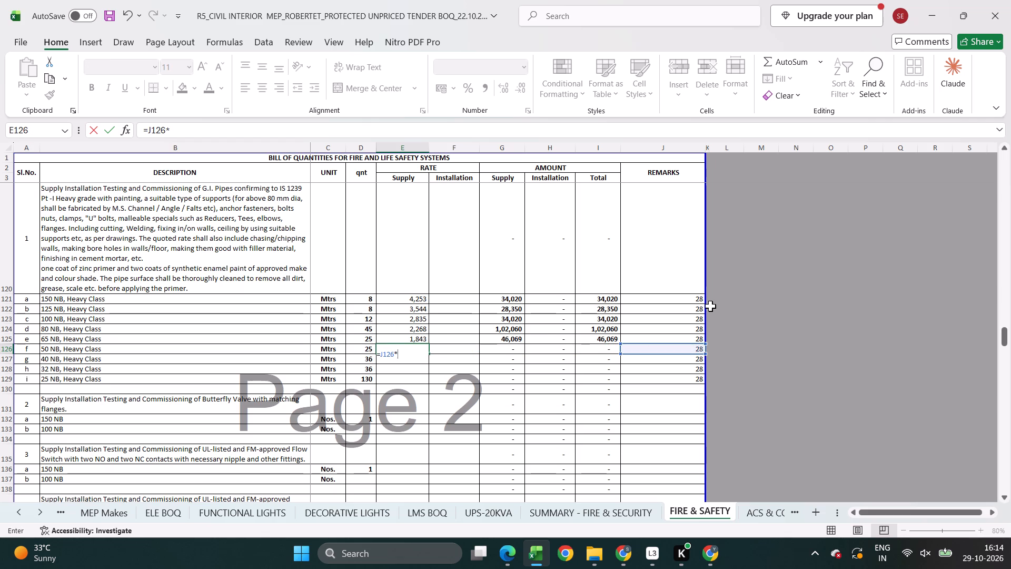
pyautogui.press('5')
pyautogui.press('0')
pyautogui.press('Return')
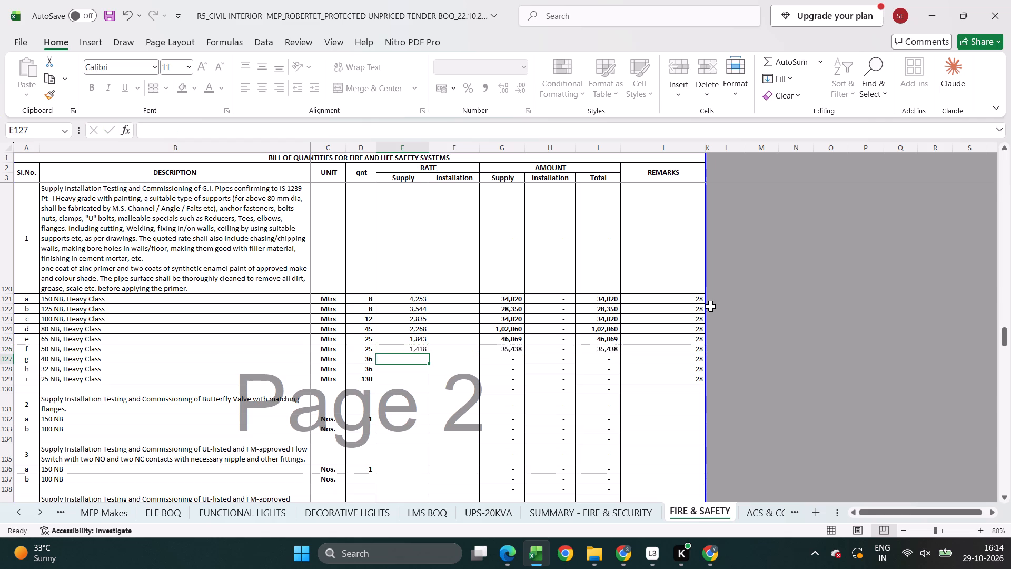
# Set the 40 NB pipe's supply rate to its Remarks value times 40, as =J127*40.
pyautogui.press('=')
pyautogui.press('Right')
pyautogui.press('Right')
pyautogui.press('Right')
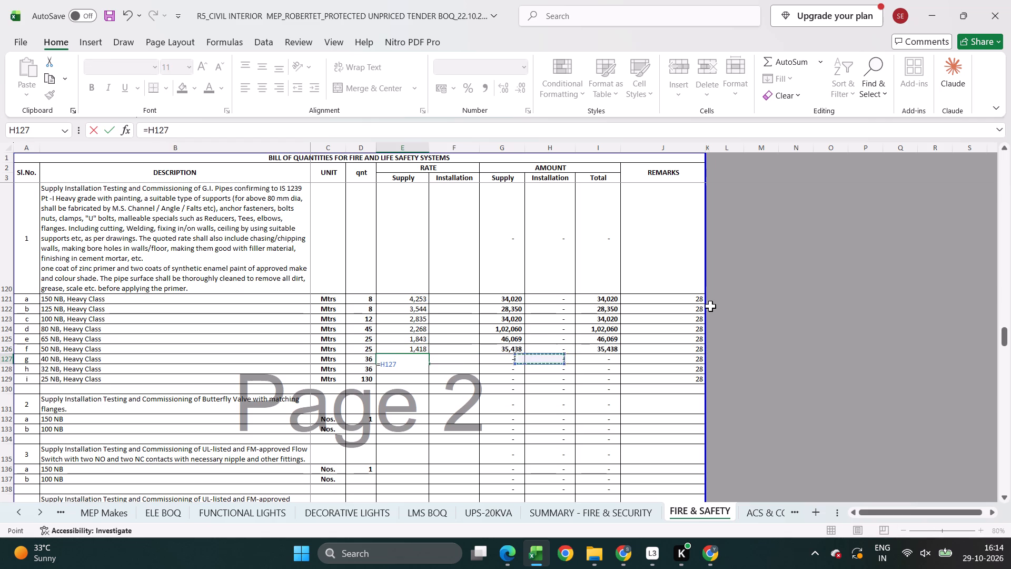
pyautogui.press('Right')
pyautogui.press('Right')
pyautogui.write('*40')
pyautogui.press('Return')
# Set the 32 NB pipe's supply rate to its Remarks value times 32, as =J128*32.
pyautogui.press('=')
pyautogui.press('Right')
pyautogui.press('Right')
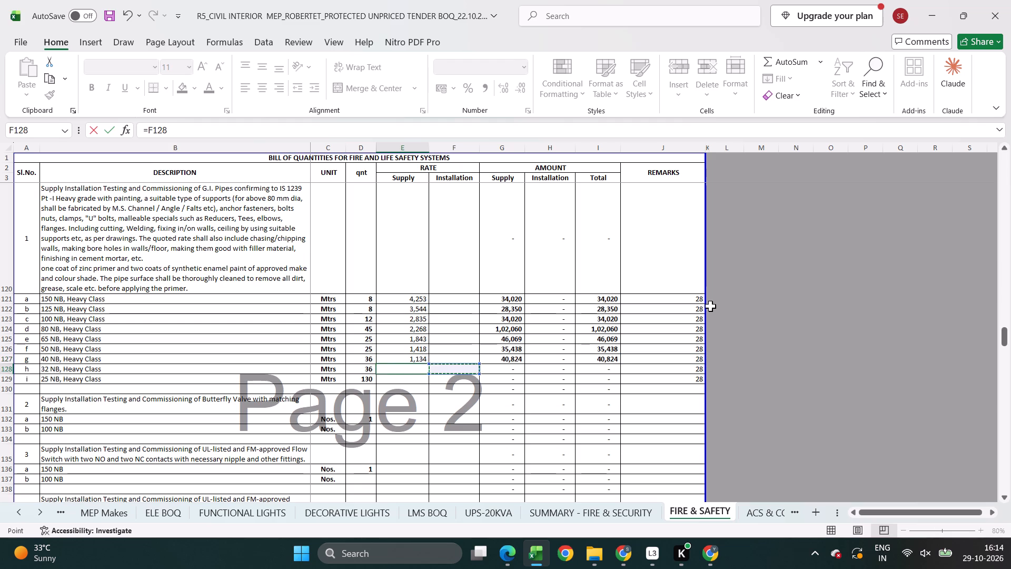
pyautogui.press('Right')
pyautogui.press('Right')
pyautogui.press('Right')
pyautogui.write('*32')
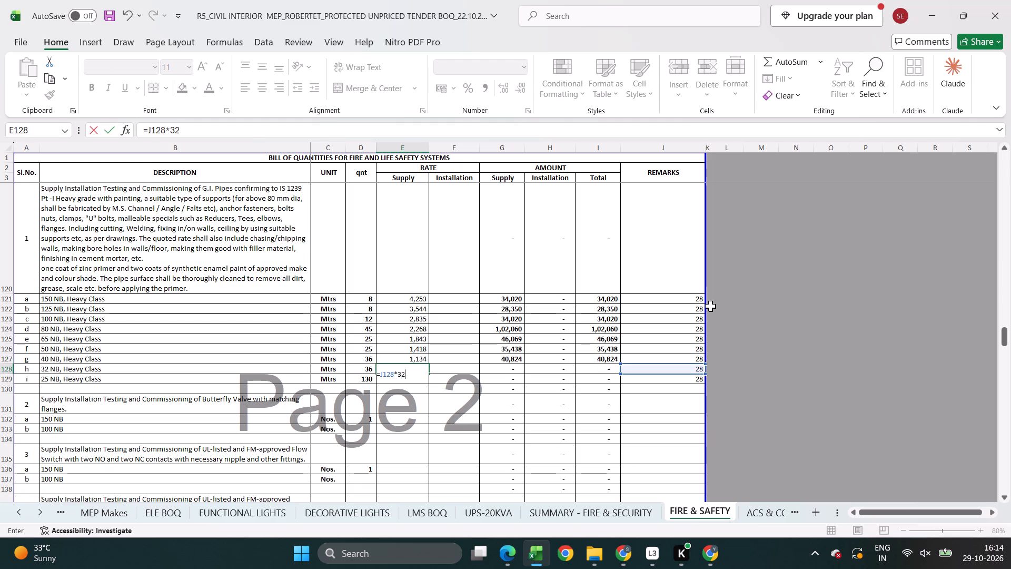
pyautogui.press('Return')
# Set the 25 NB pipe's supply rate to its Remarks value times 25, as =J129*25.
pyautogui.press('=')
pyautogui.press('Right')
pyautogui.press('Right')
pyautogui.press('Right')
pyautogui.press('Right')
pyautogui.press('Right')
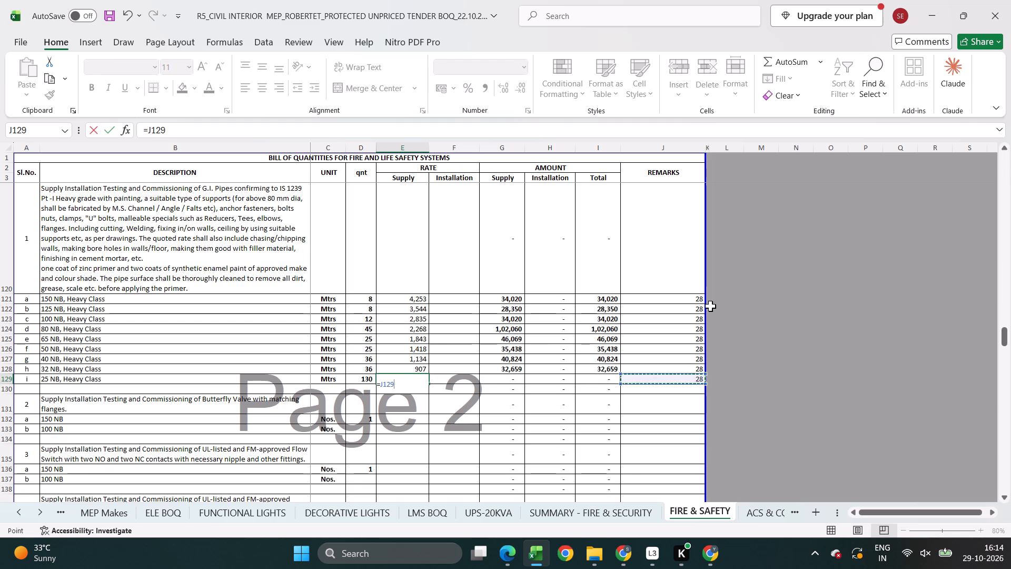
pyautogui.press('Right')
pyautogui.press('Left')
pyautogui.write('*25')
pyautogui.press('Return')
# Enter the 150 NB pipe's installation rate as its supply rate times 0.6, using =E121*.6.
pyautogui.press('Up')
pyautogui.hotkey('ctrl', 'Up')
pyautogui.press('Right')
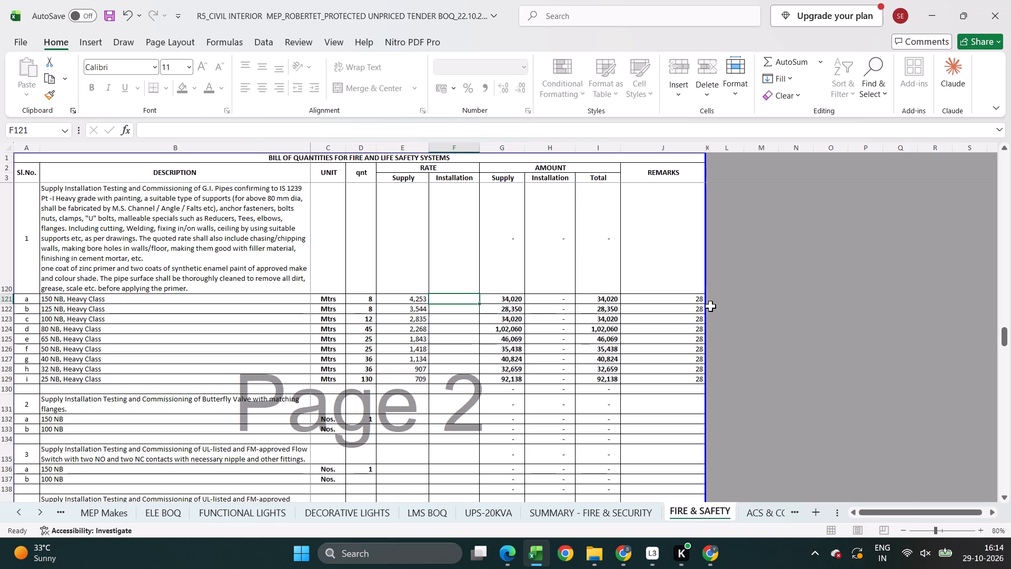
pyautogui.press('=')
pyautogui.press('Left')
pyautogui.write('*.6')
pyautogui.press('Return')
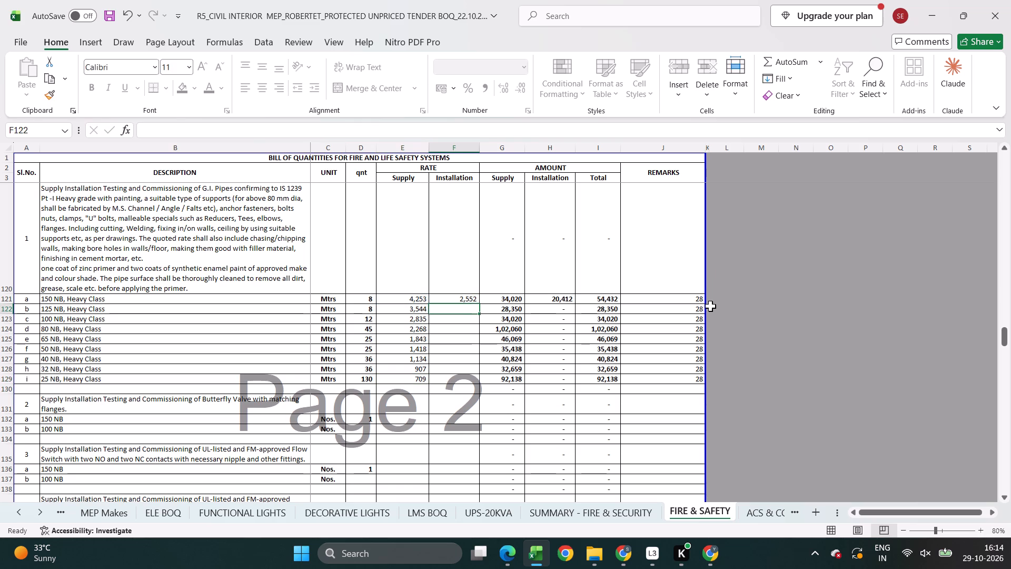
# Set the 150 NB pipe's installation rate to its supply rate times 0.4, using =E121*.4.
pyautogui.press('Up')
pyautogui.press('Insert')
pyautogui.press('=')
pyautogui.press('Left')
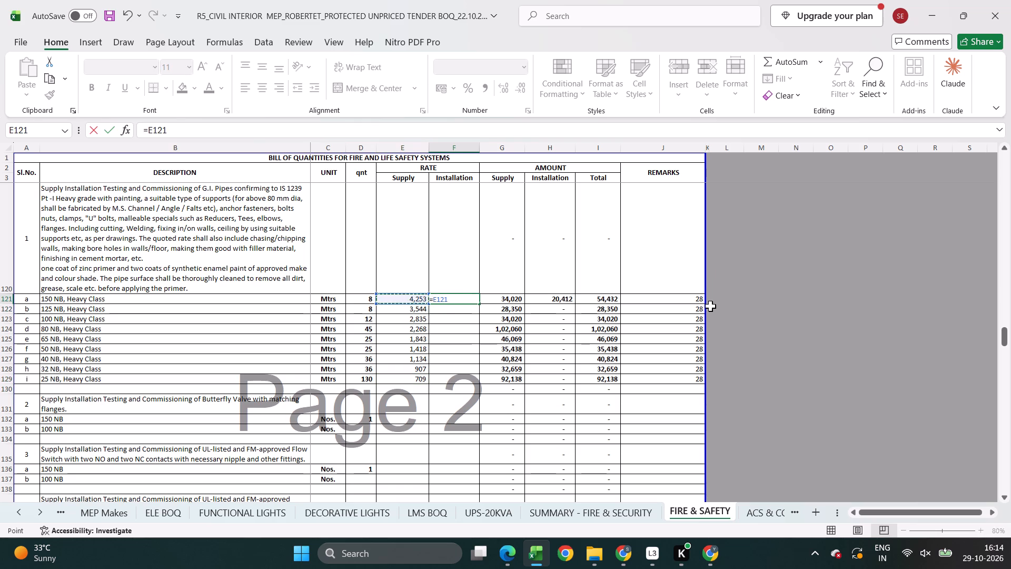
pyautogui.write('*.4')
pyautogui.press('Return')
# Fill the 150 NB pipe's installation rate formula down through the 25 NB pipe, covering F121 to F129.
pyautogui.press('Up')
pyautogui.hotkey('shift', 'Down')
pyautogui.hotkey('shift', 'Down')
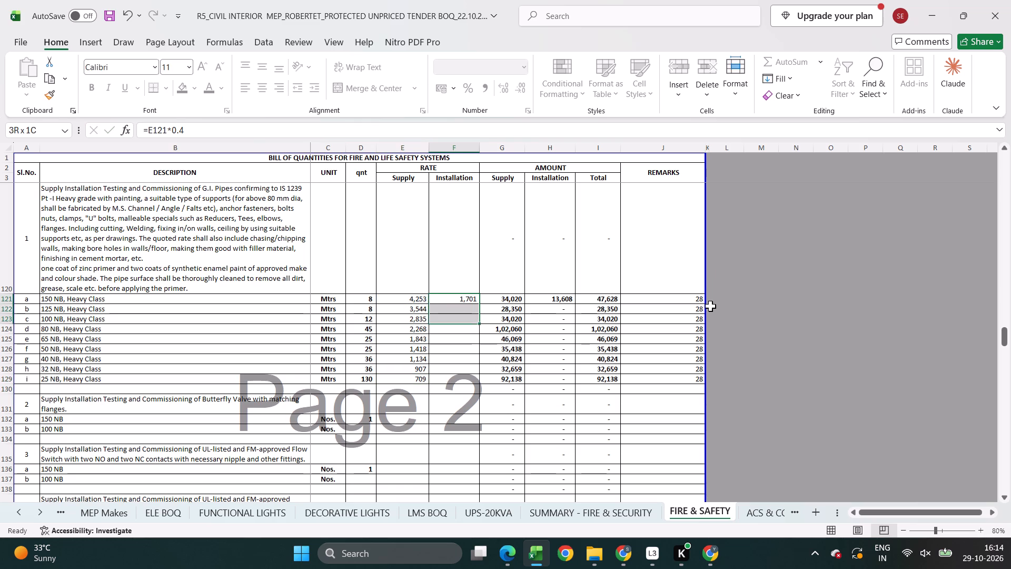
pyautogui.hotkey('shift', 'Down')
pyautogui.hotkey('shift', 'Down')
pyautogui.hotkey('shift', 'Down')
pyautogui.hotkey('shift', 'Down')
pyautogui.hotkey('shift', 'Down')
pyautogui.hotkey('shift', 'Down')
pyautogui.hotkey('ctrl', 'd')
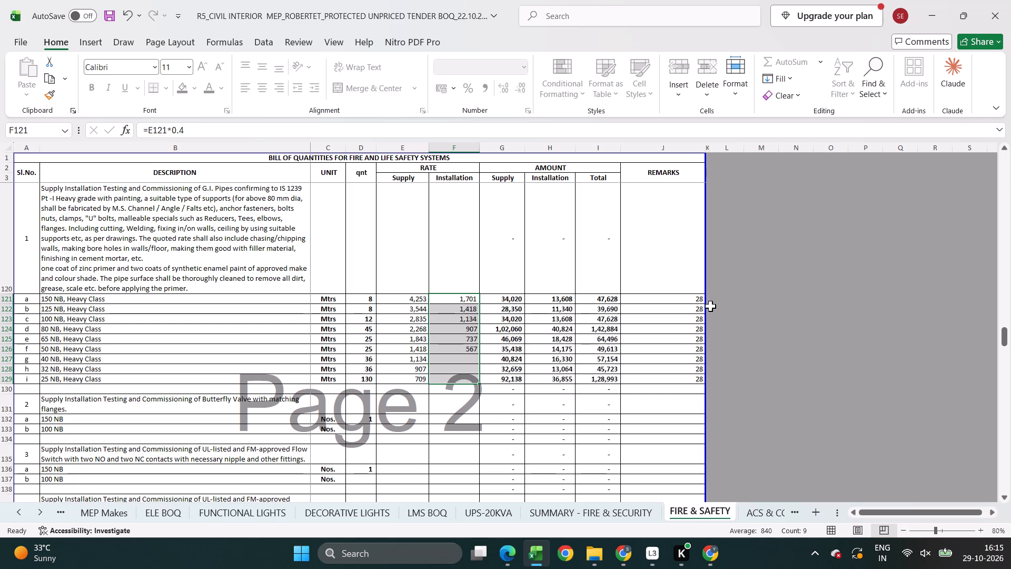
# Convert the supply and installation rates of the 150 NB to 25 NB pipes, E121 to F129, from formulas to fixed values.
pyautogui.hotkey('shift', 'Left')
pyautogui.hotkey('ctrl', 'c')
pyautogui.hotkey('ctrl', 'v')
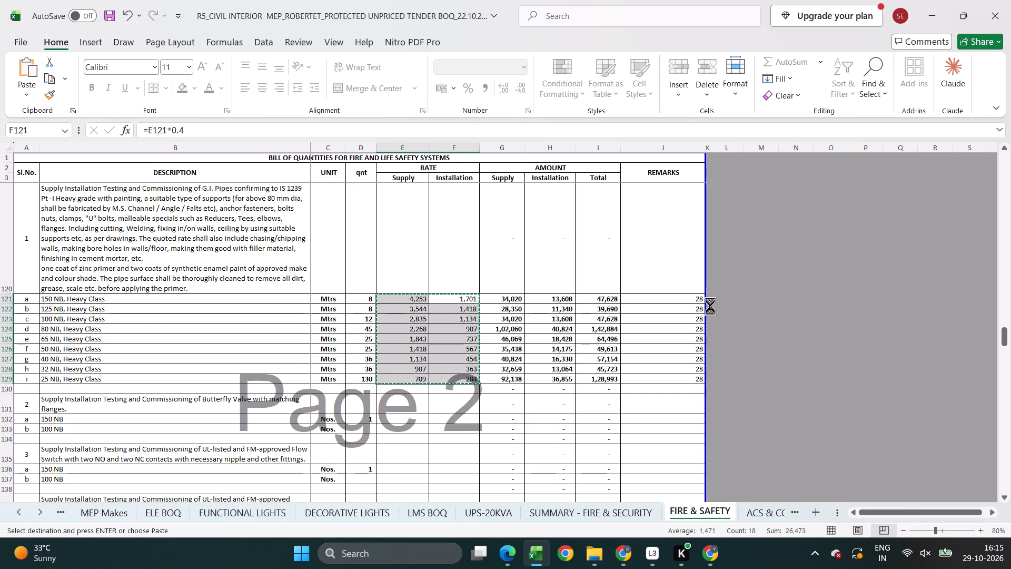
pyautogui.press('Down')
pyautogui.press('Down')
pyautogui.press('Return')
# Clear the Remarks values for all G.I. pipe sizes from 150 NB to 25 NB, J121 to J129.
pyautogui.press('Right')
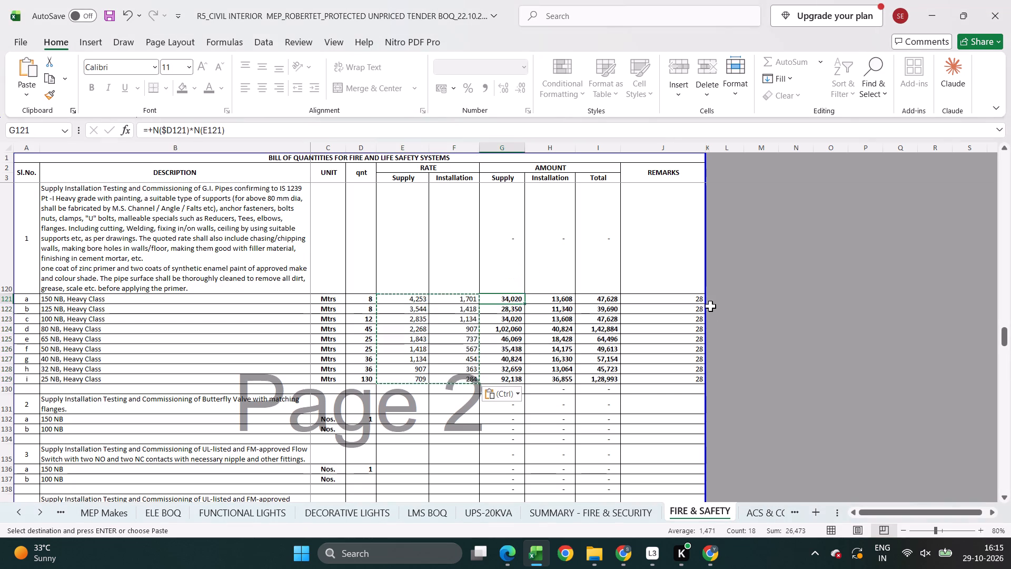
pyautogui.press('Right')
pyautogui.press('Right')
pyautogui.press('Right')
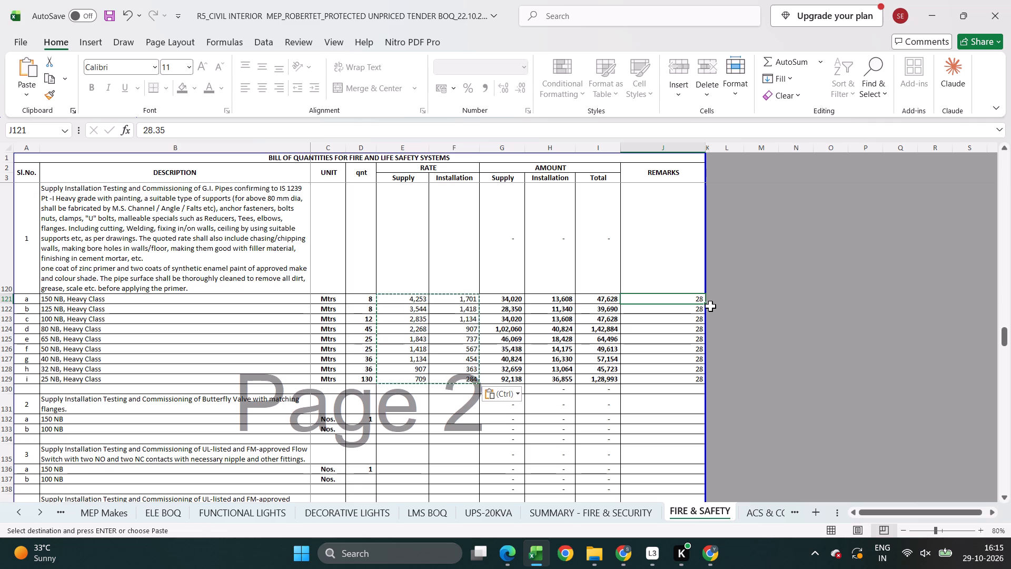
pyautogui.hotkey('ctrl', 'shift', 'Down')
pyautogui.press('BackSpace')
pyautogui.press('Escape')
pyautogui.press('Delete')
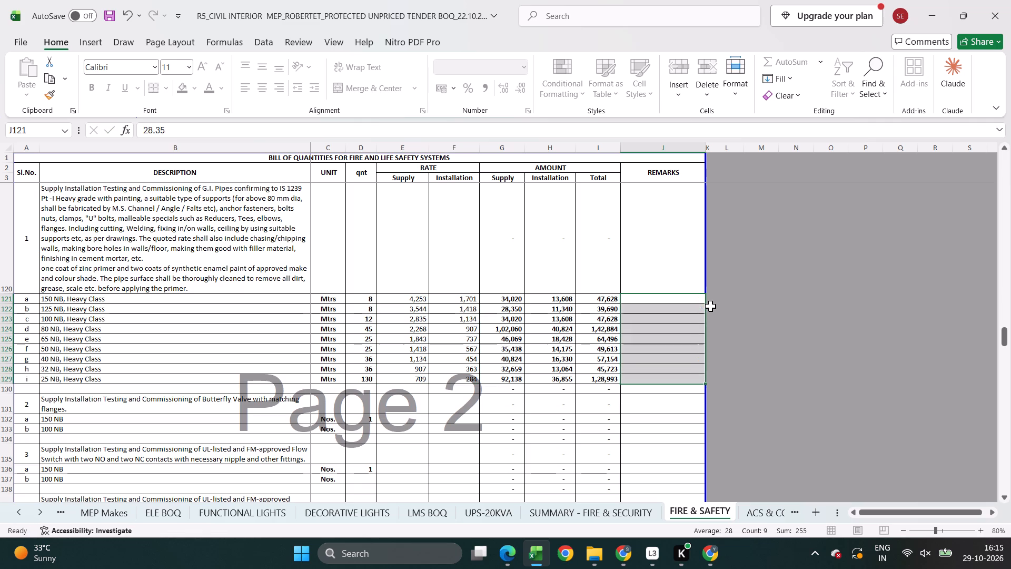
# Enter a supply rate of 9850 and an installation rate of 1250 for the 150 NB butterfly valve.
pyautogui.press('Left')
pyautogui.press('Left')
pyautogui.press('Left')
pyautogui.press('Left')
pyautogui.press('Left')
pyautogui.press('Left')
pyautogui.press('Left')
pyautogui.press('Left')
pyautogui.press('Down')
pyautogui.press('Down')
pyautogui.press('Down')
pyautogui.press('Down')
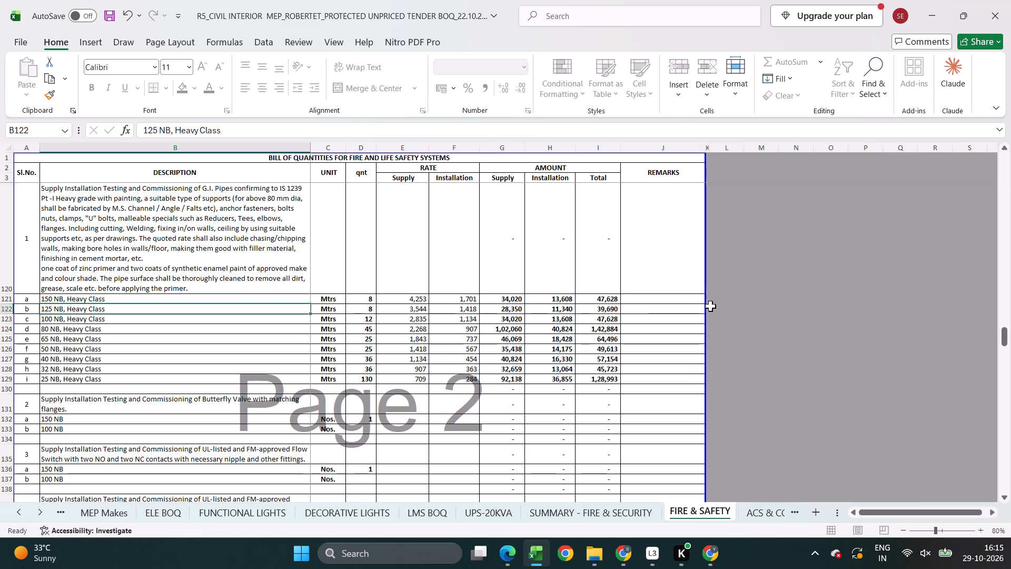
pyautogui.press('Right')
pyautogui.press('Down')
pyautogui.press('Right')
pyautogui.press('Down')
pyautogui.press('Right')
pyautogui.press('Down')
pyautogui.press('Down')
pyautogui.press('Down')
pyautogui.press('Down')
pyautogui.press('Down')
pyautogui.write('9850')
pyautogui.press('Right')
pyautogui.write('1250')
pyautogui.press('Return')
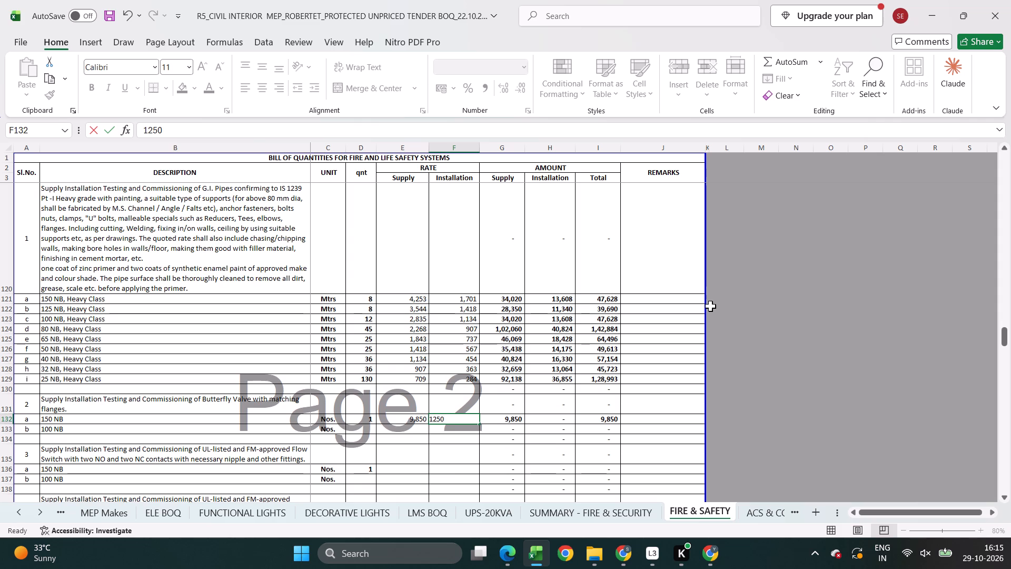
# Enter a supply rate of 12650 and an installation rate of 1500 for the 150 NB flow switch.
pyautogui.press('Left')
pyautogui.press('Down')
pyautogui.press('Down')
pyautogui.press('Down')
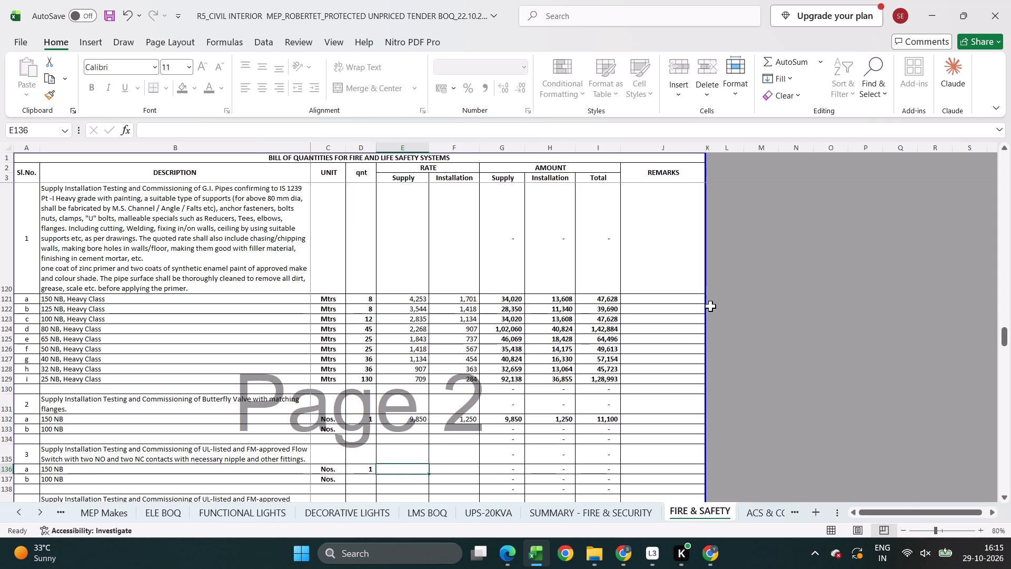
pyautogui.write('12650')
pyautogui.press('Right')
pyautogui.write('1500')
pyautogui.press('Return')
# Enter a supply rate of 15000 and an installation rate of 5000 for the 50mm Test Valve Drain Kit, item 5.
pyautogui.press('Left')
pyautogui.press('Down')
pyautogui.press('Left')
pyautogui.press('Left')
pyautogui.press('Right')
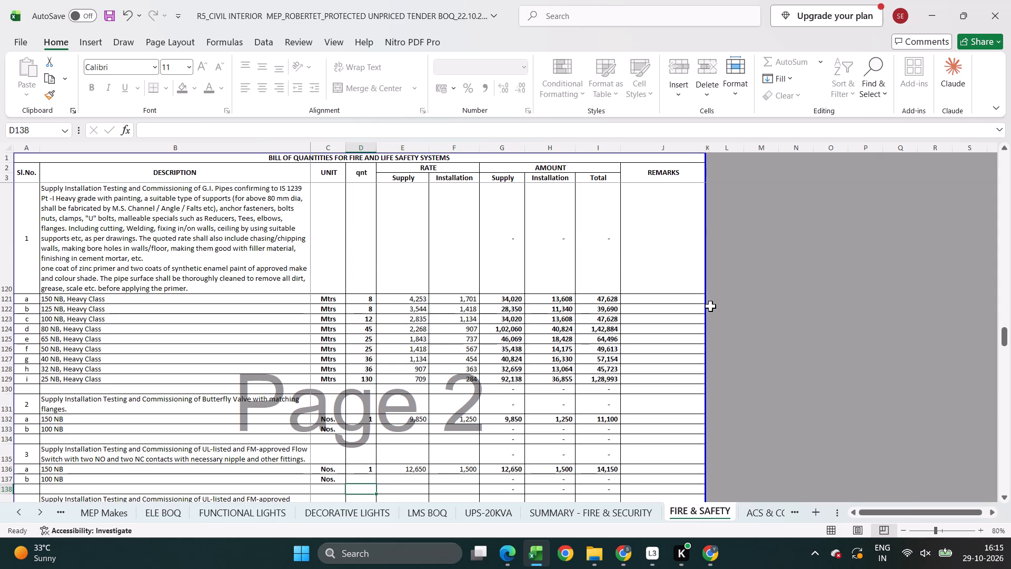
pyautogui.hotkey('ctrl', 'Down')
pyautogui.hotkey('ctrl', 'Down')
pyautogui.hotkey('ctrl', 'Up')
pyautogui.press('Right')
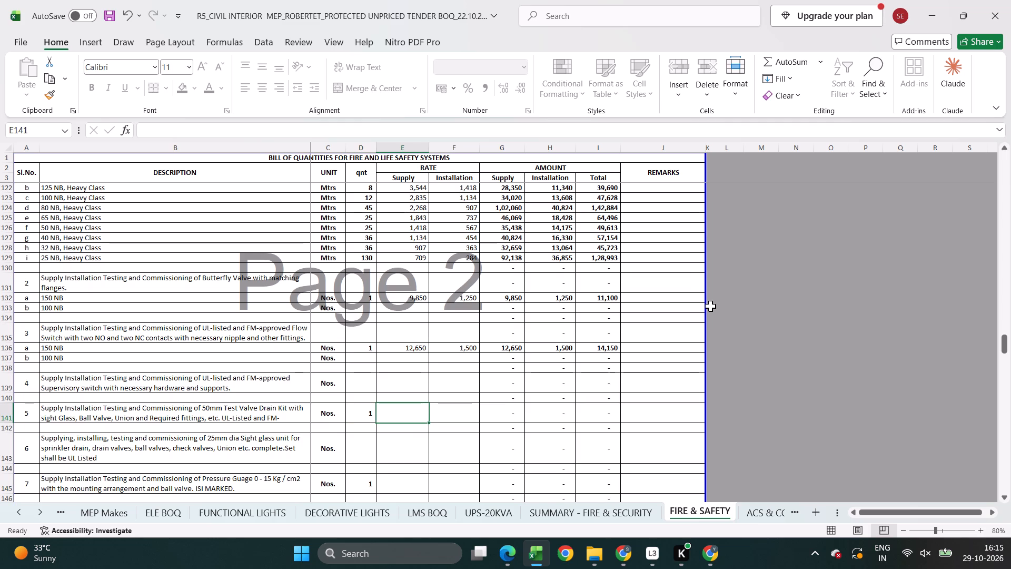
pyautogui.press('2')
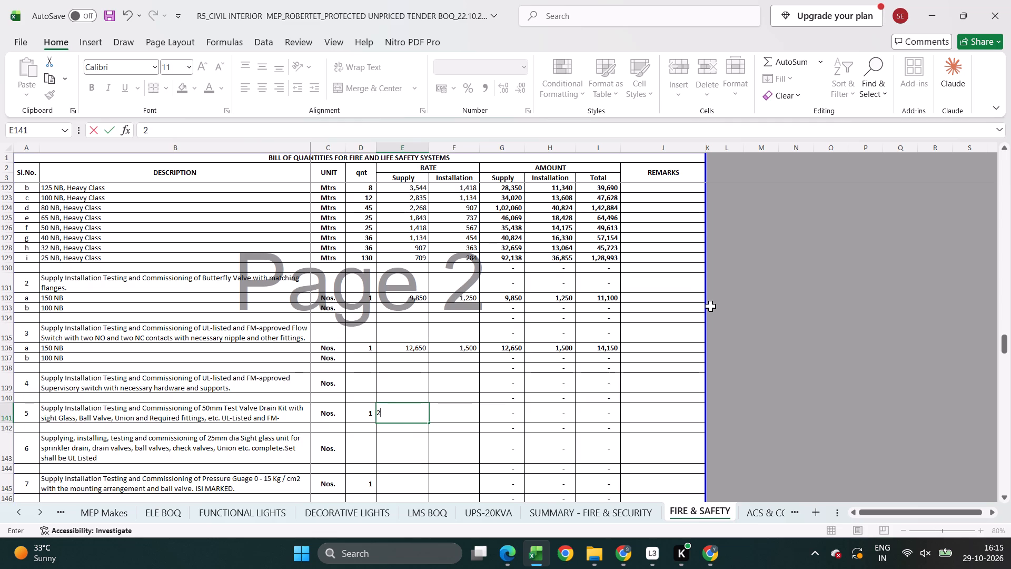
pyautogui.press('Escape')
pyautogui.write('15000')
pyautogui.press('Right')
pyautogui.write('5000')
pyautogui.press('Return')
# Enter a supply rate of 6500 and an installation rate of 500 for the 0 - 15 Kg/cm2 pressure gauge, item 7.
pyautogui.press('Left')
pyautogui.press('Down')
pyautogui.press('Down')
pyautogui.press('Down')
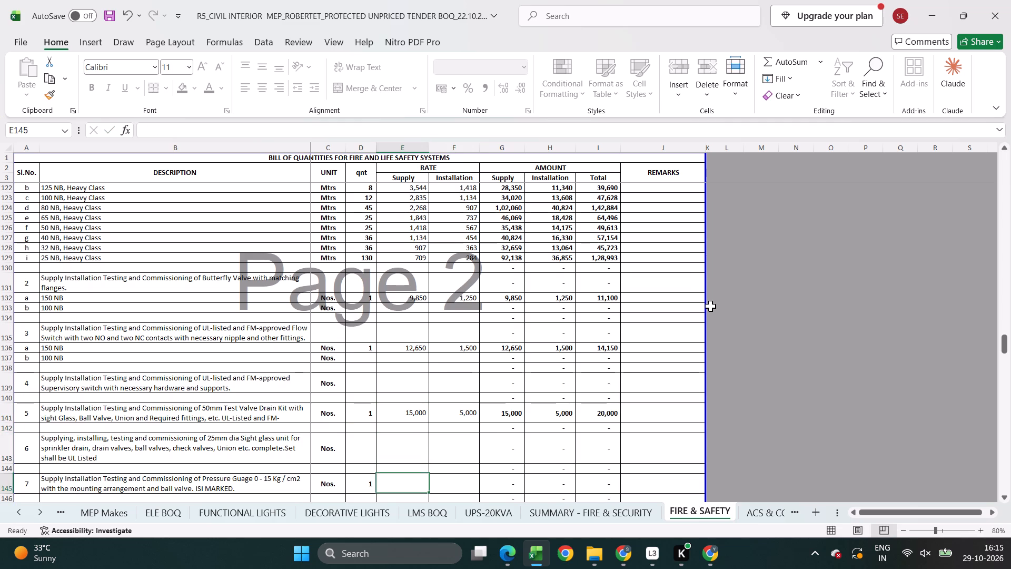
pyautogui.write('6500')
pyautogui.press('Right')
pyautogui.write('500')
pyautogui.press('Return')
# Enter item 8 sprinkler supply rates: 685 for Upright, 845 for Pendent (BFC) and 2250 for Side Wall.
pyautogui.press('Left')
pyautogui.press('Left')
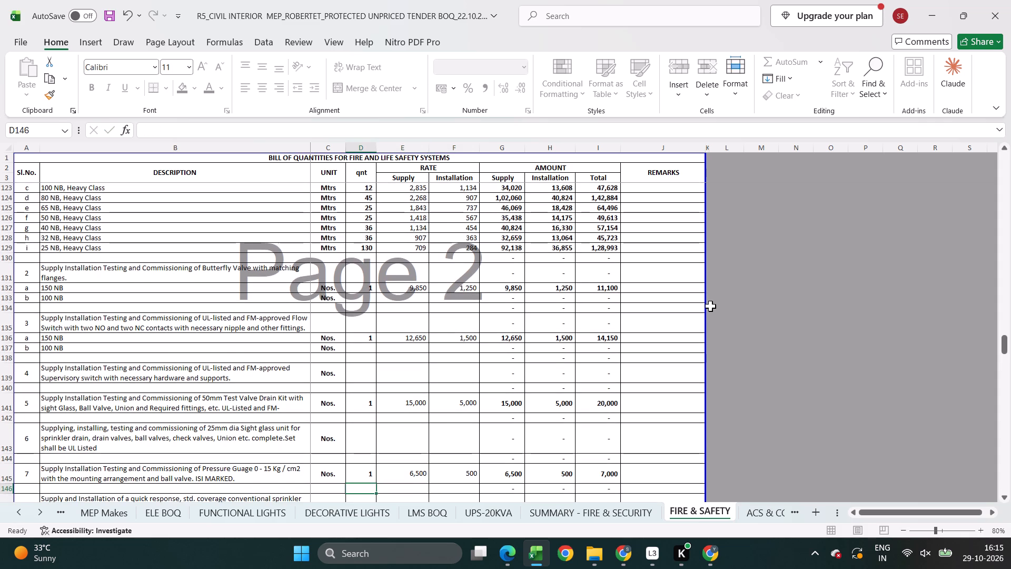
pyautogui.hotkey('ctrl', 'Down')
pyautogui.hotkey('ctrl', 'Down')
pyautogui.hotkey('ctrl', 'Down')
pyautogui.hotkey('ctrl', 'Up')
pyautogui.hotkey('ctrl', 'Up')
pyautogui.press('Right')
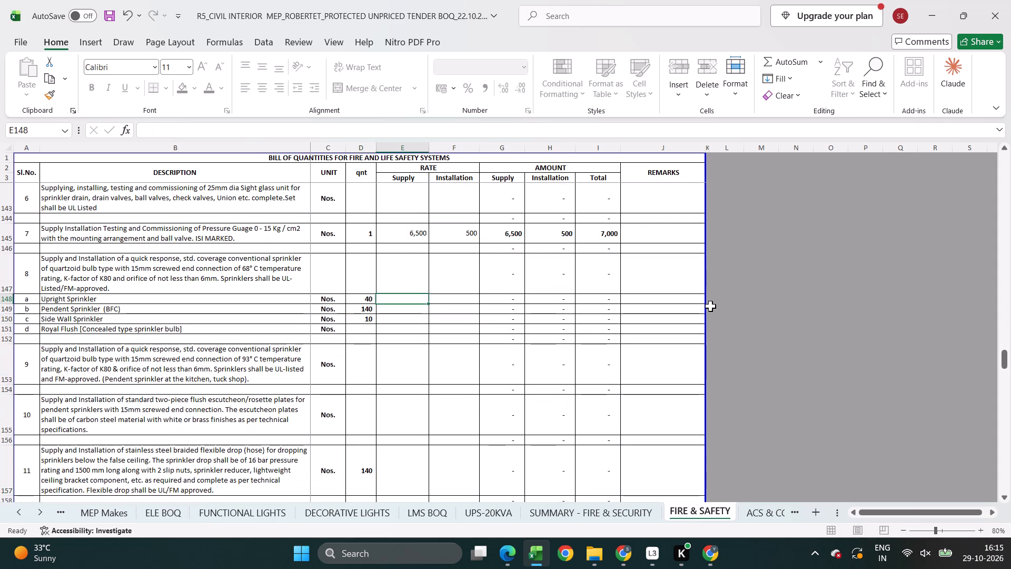
pyautogui.write('685')
pyautogui.press('Return')
pyautogui.write('845')
pyautogui.press('Return')
pyautogui.write('2250')
pyautogui.press('Right')
# Enter item 8 sprinkler installation rates: 150 for Upright, 250 for Pendent (BFC) and 350 for Side Wall.
pyautogui.press('Up')
pyautogui.press('Up')
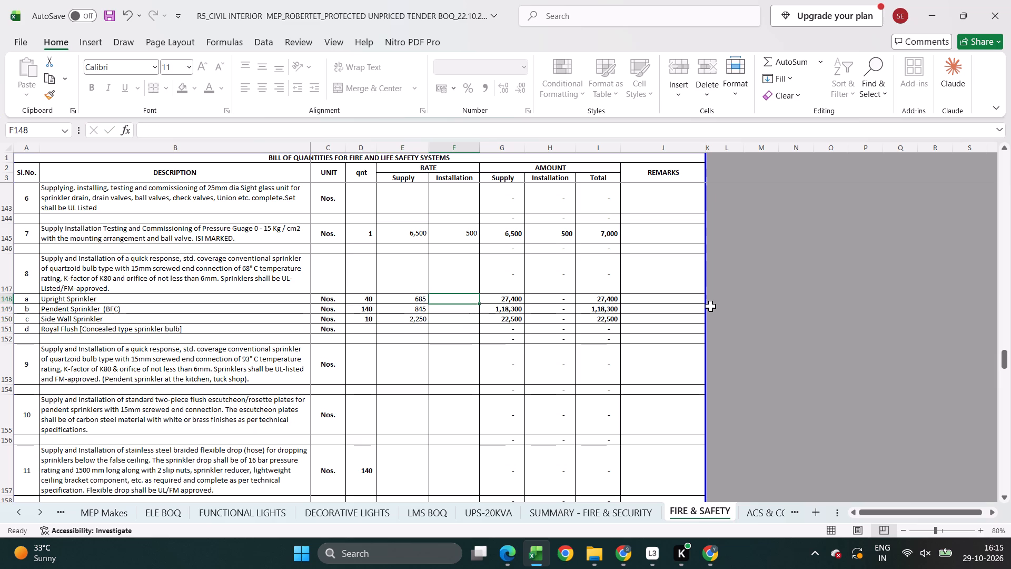
pyautogui.write('150')
pyautogui.press('Return')
pyautogui.write('250')
pyautogui.press('Return')
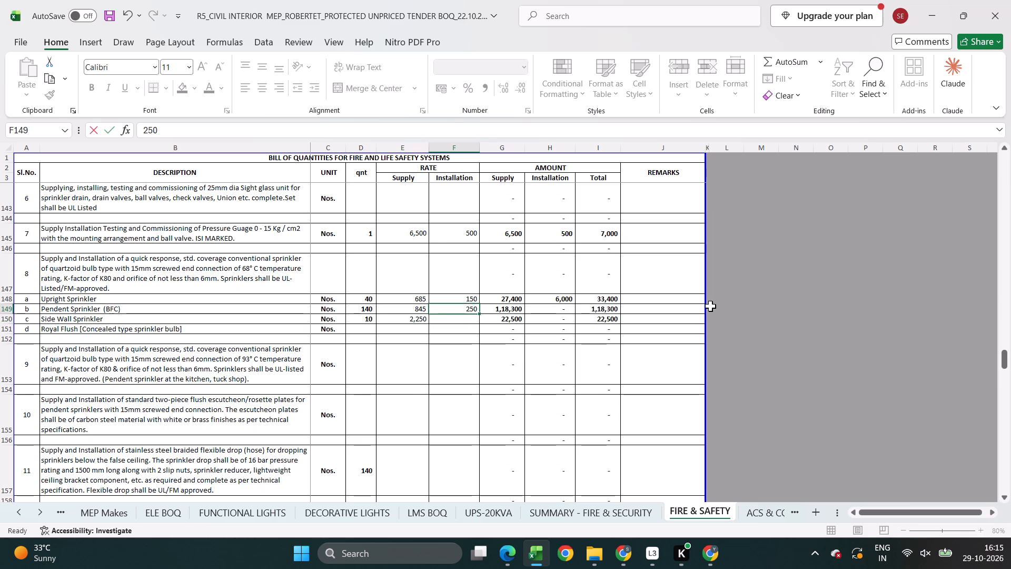
pyautogui.write('350')
pyautogui.press('Return')
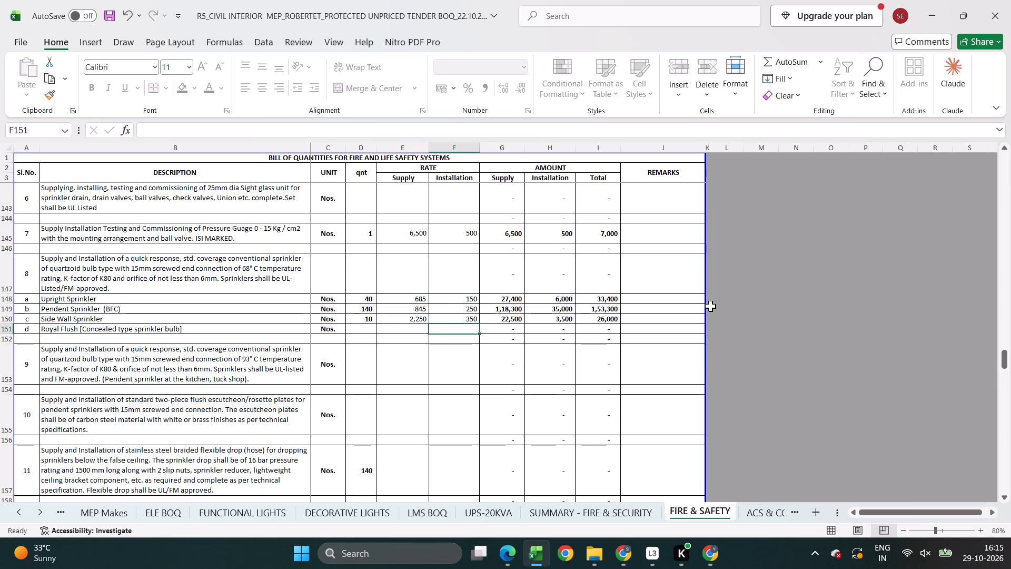
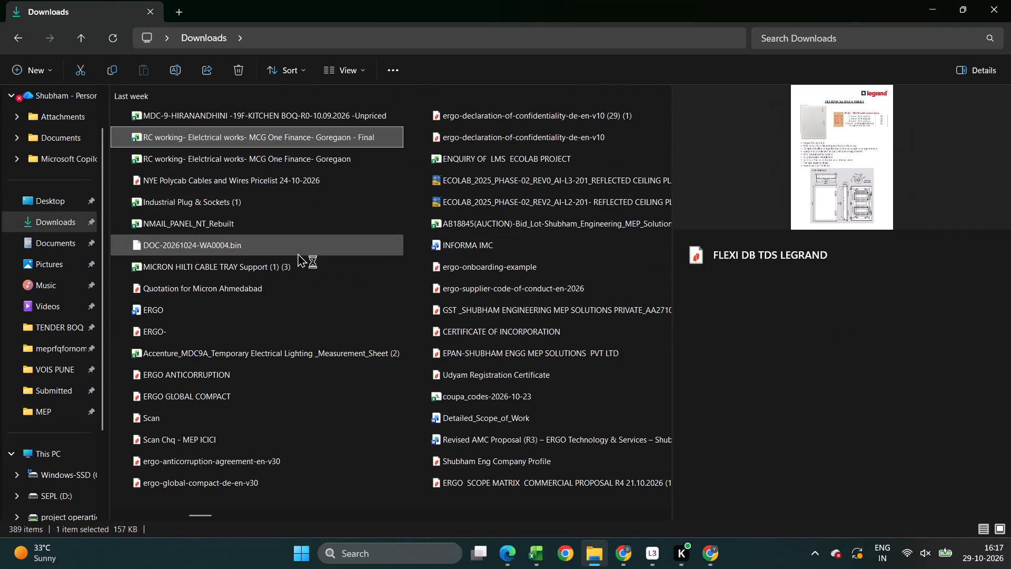
# Browse the Downloads files starting with R and open the workbook "RC working- Elelctrical works- Fyers- Mumbai".
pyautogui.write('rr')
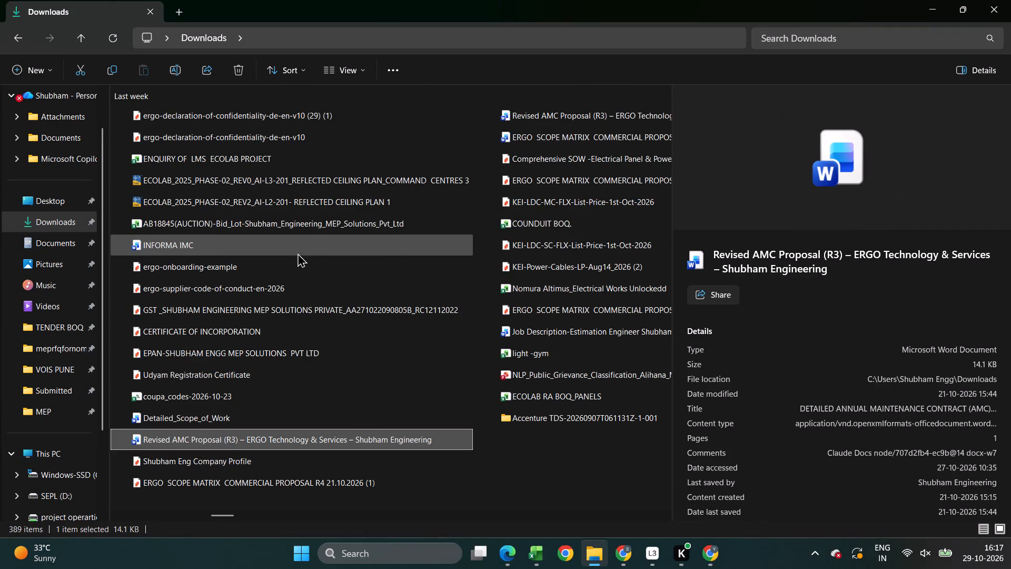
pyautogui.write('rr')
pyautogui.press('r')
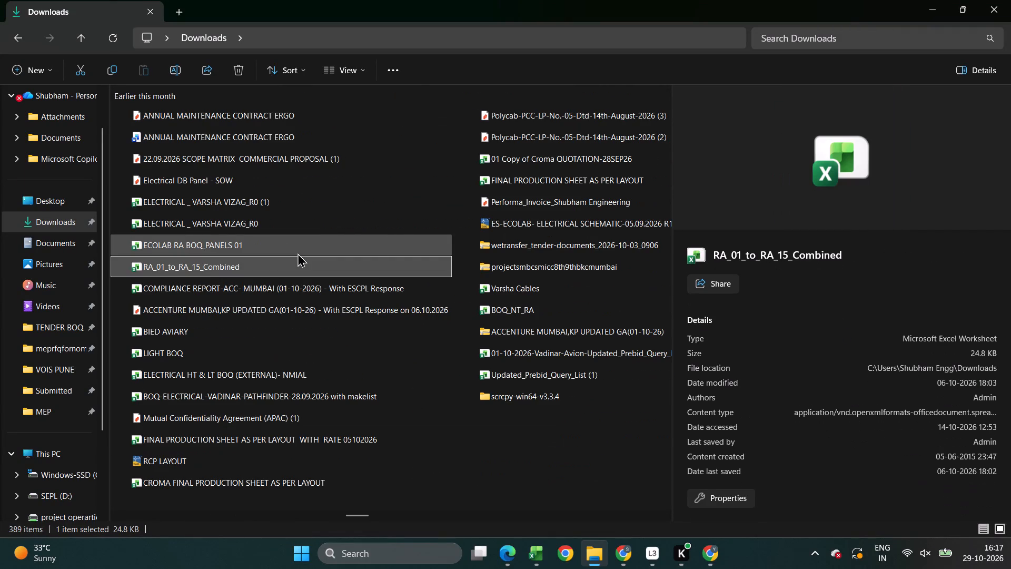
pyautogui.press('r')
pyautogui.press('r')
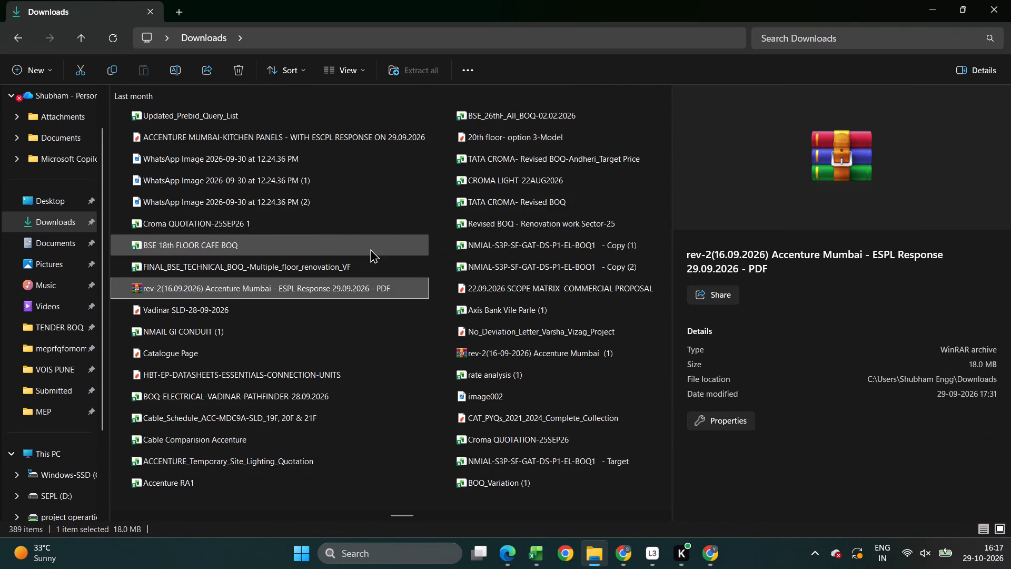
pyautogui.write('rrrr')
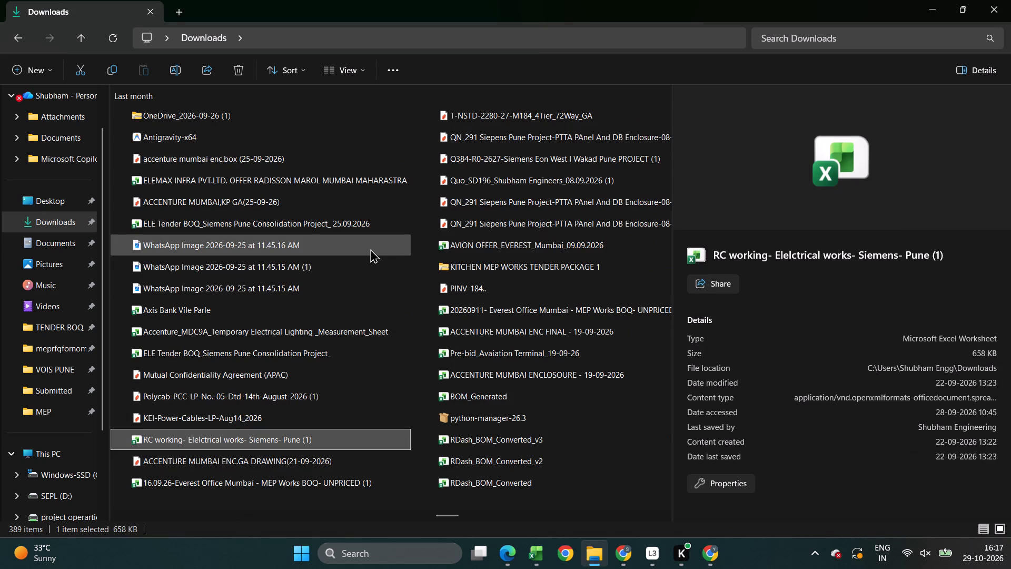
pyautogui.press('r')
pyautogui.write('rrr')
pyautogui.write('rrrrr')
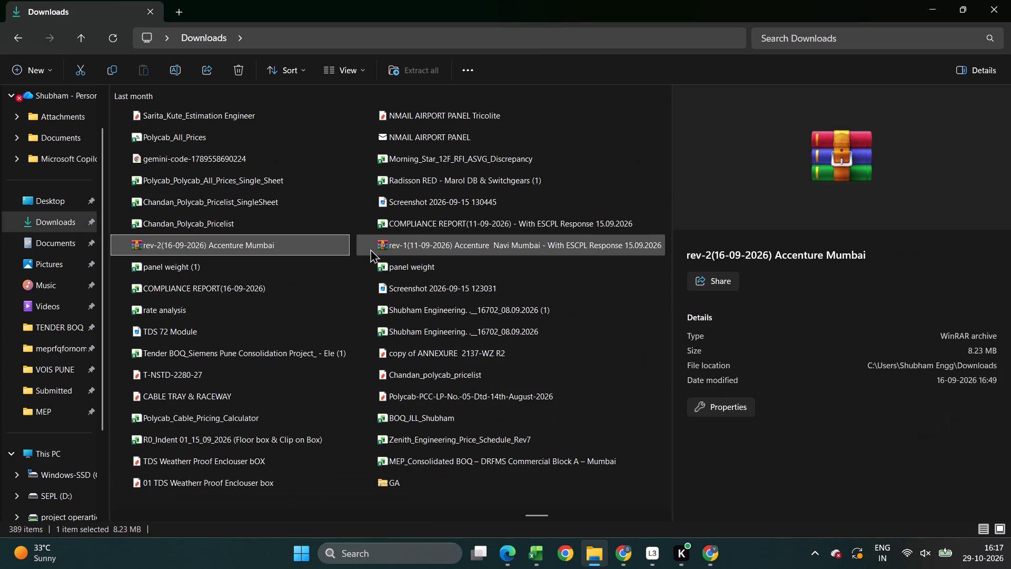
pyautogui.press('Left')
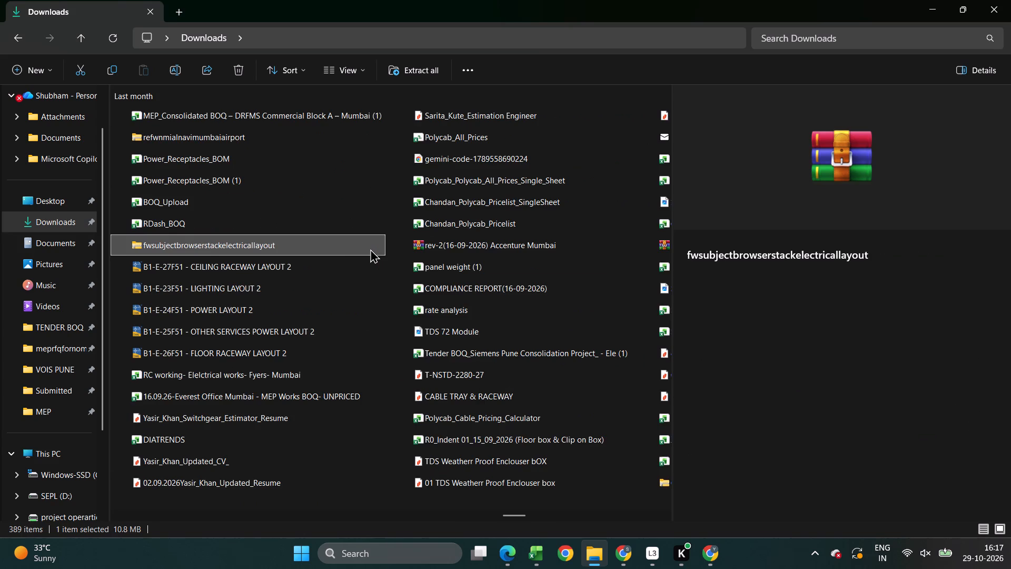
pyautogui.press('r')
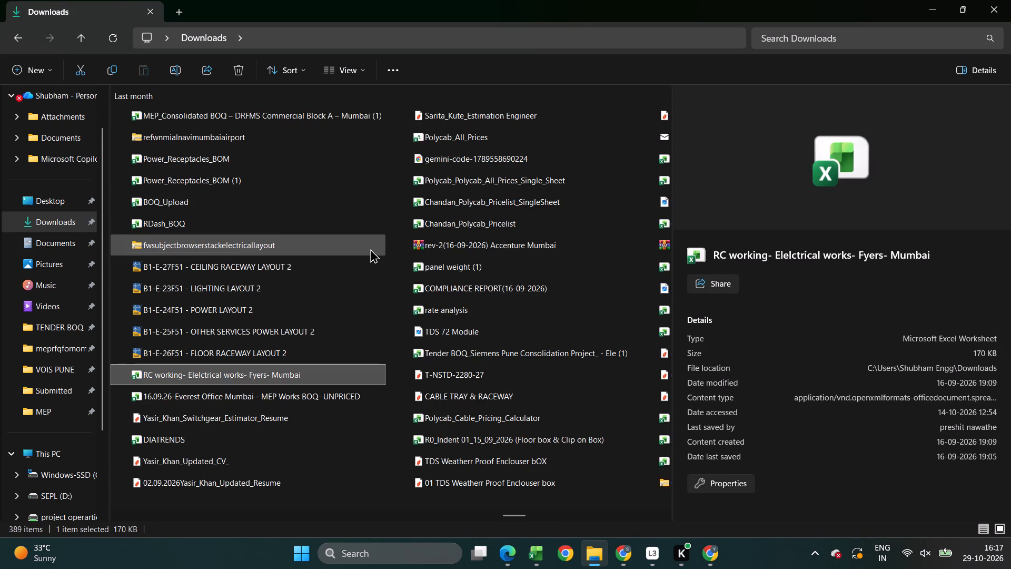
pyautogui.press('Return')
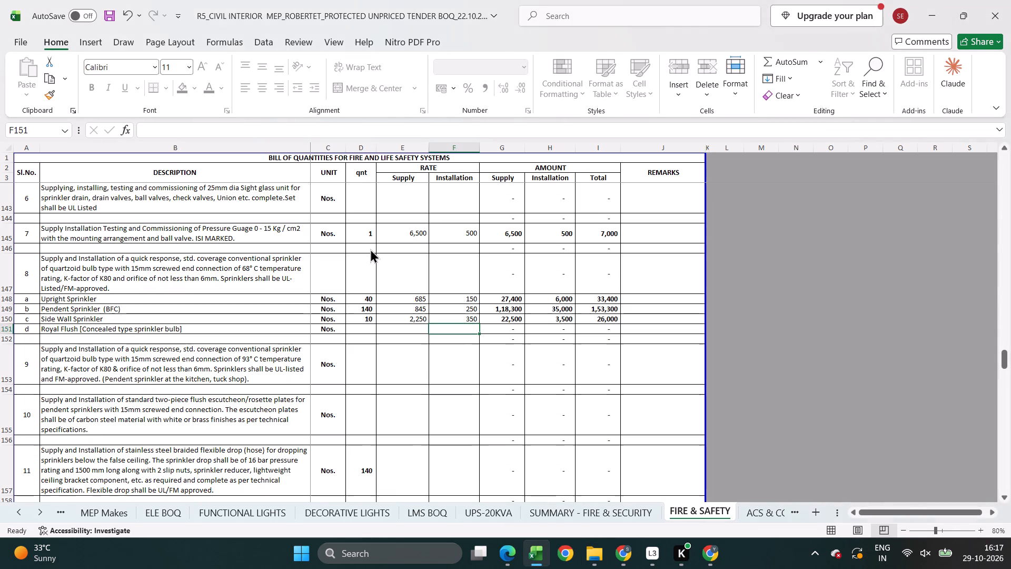
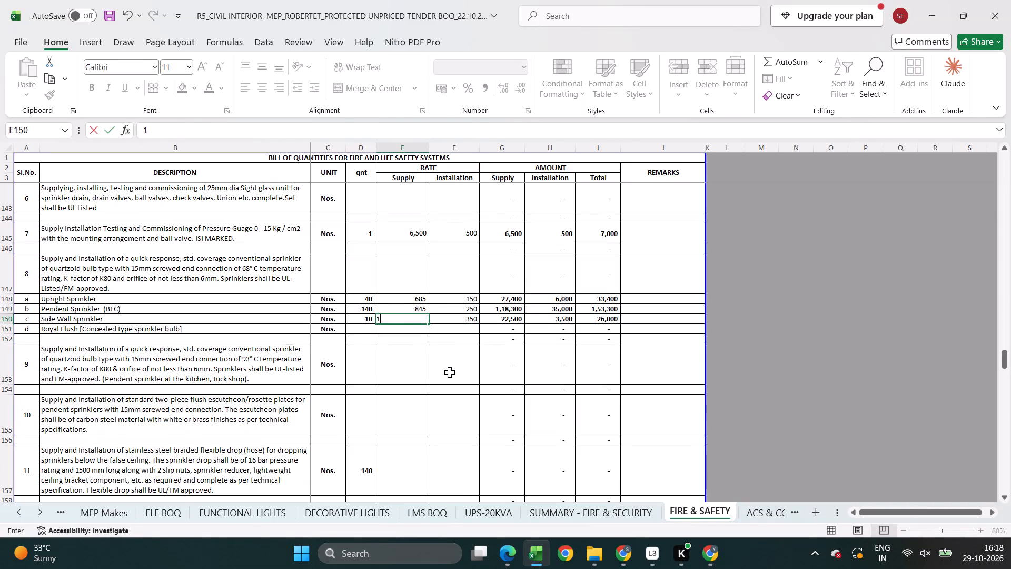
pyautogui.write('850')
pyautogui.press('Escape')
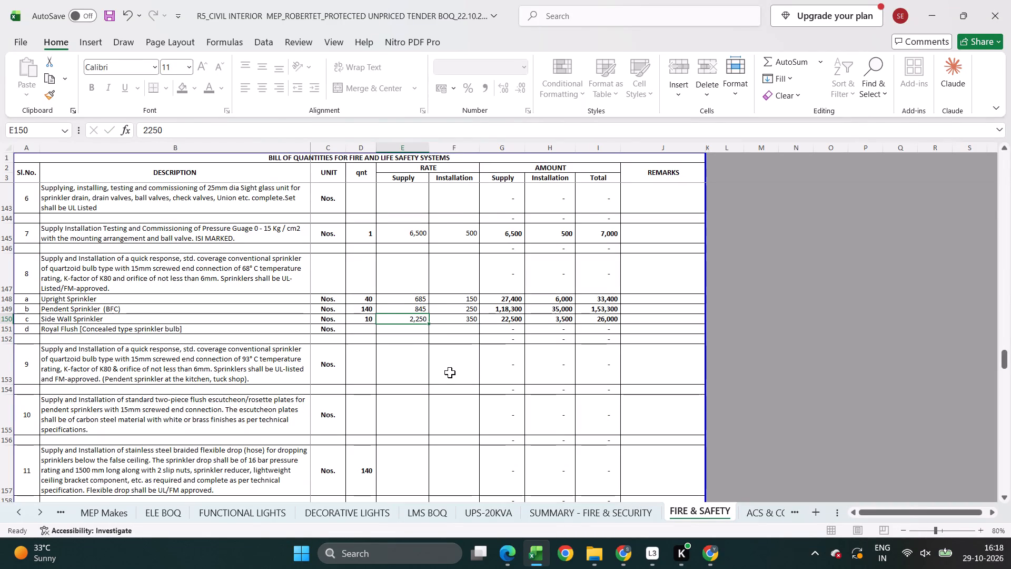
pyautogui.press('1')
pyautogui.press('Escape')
# Set the supply rate of the Side Wall Sprinkler, item 8c, to 1450.
pyautogui.write('1450')
pyautogui.press('Right')
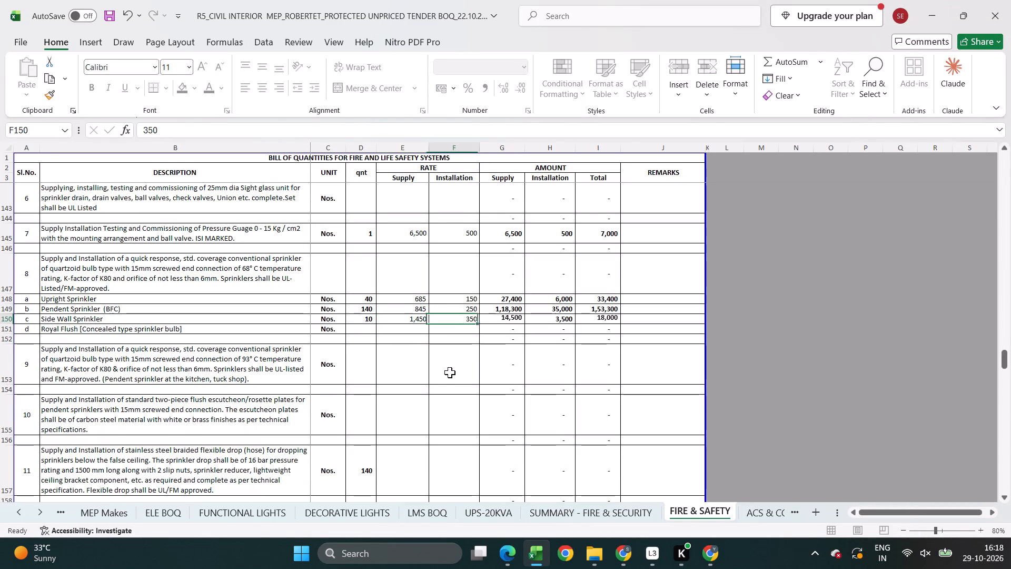
# Change the item 8 installation rates to 150 for the Pendent Sprinkler (BFC) and 200 for the Side Wall Sprinkler.
pyautogui.press('Up')
pyautogui.write('150')
pyautogui.press('Return')
pyautogui.write('200')
pyautogui.press('Return')
# Enter a supply rate of 2150 and an installation rate of 350 for the stainless steel braided flexible drop, item 11.
pyautogui.press('Left')
pyautogui.press('Left')
pyautogui.hotkey('ctrl', 'Down')
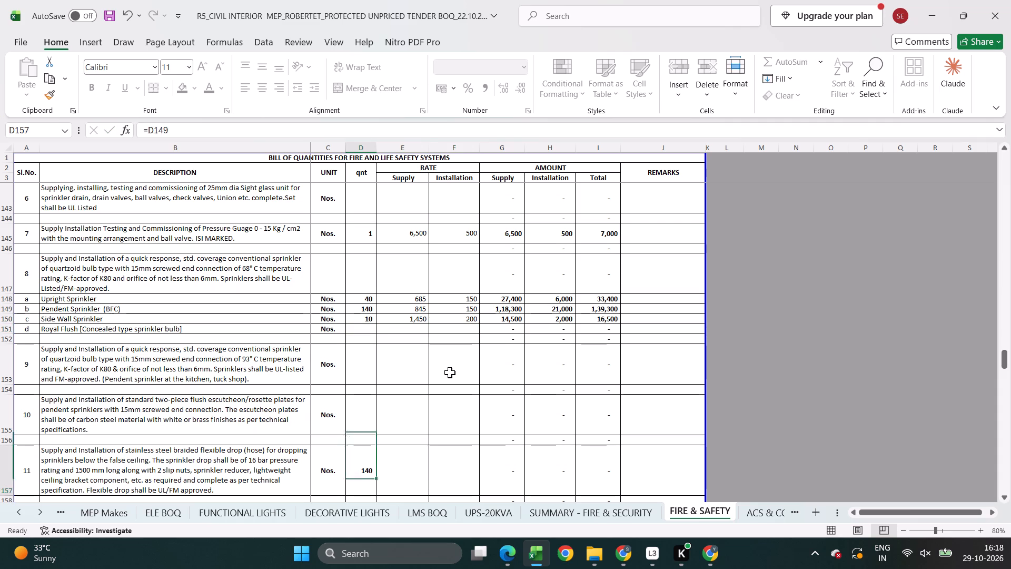
pyautogui.press('Right')
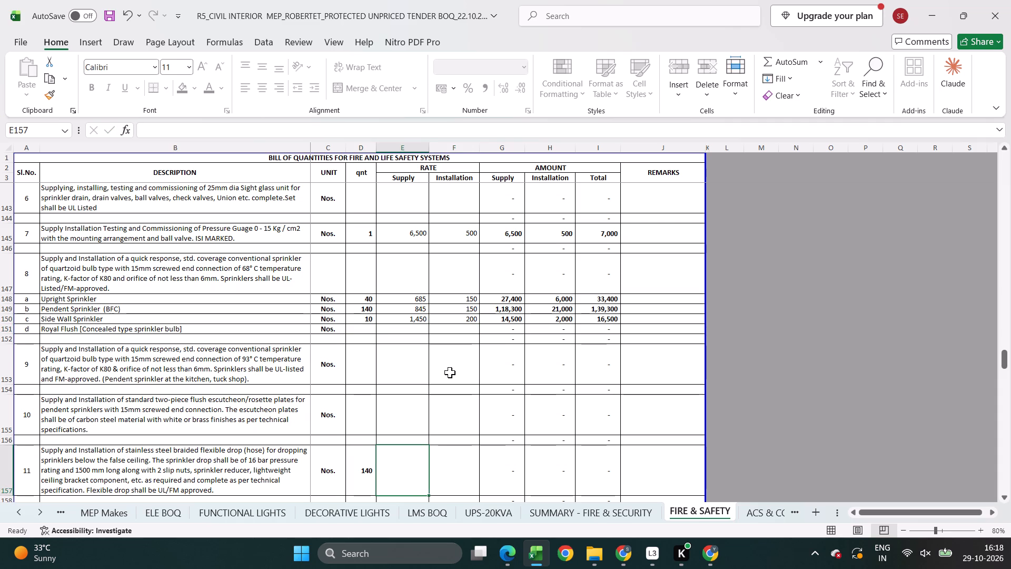
pyautogui.write('2150')
pyautogui.press('Right')
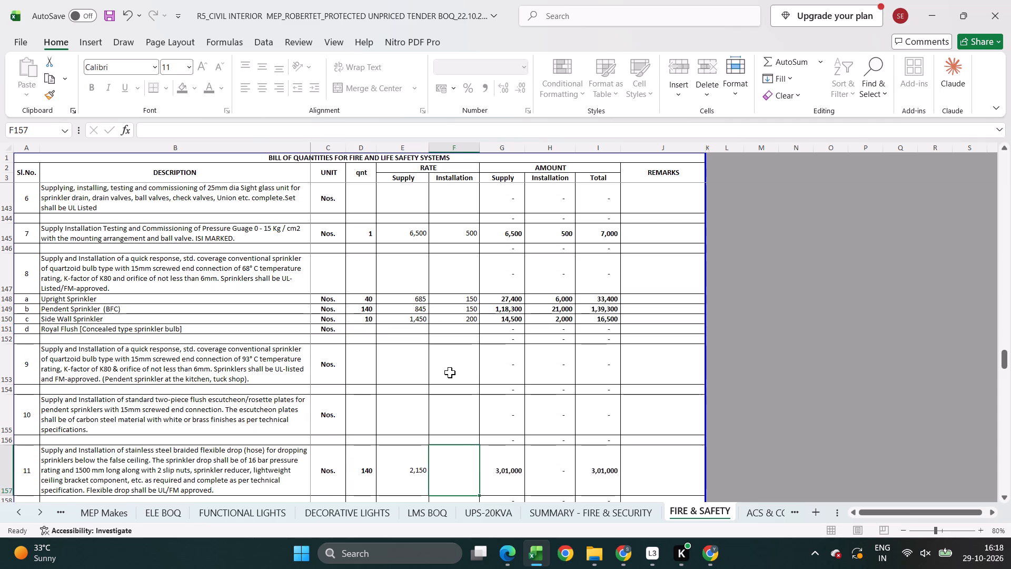
pyautogui.write('350')
pyautogui.press('Return')
# Go to the supply rate of item 12, hydraulic pressure testing of the sprinkler piping network.
pyautogui.press('Left')
pyautogui.press('Down')
pyautogui.press('Down')
pyautogui.press('Up')
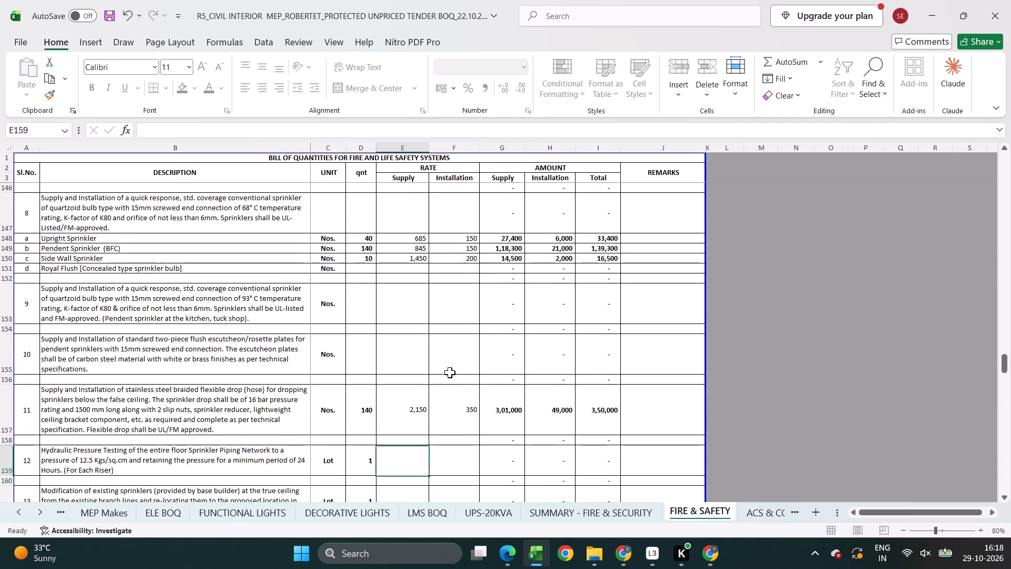
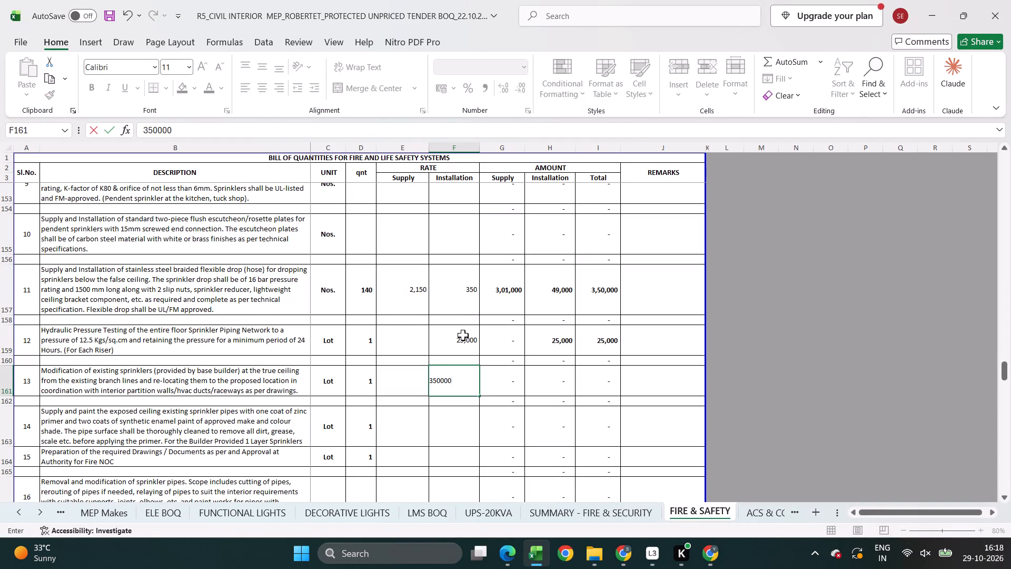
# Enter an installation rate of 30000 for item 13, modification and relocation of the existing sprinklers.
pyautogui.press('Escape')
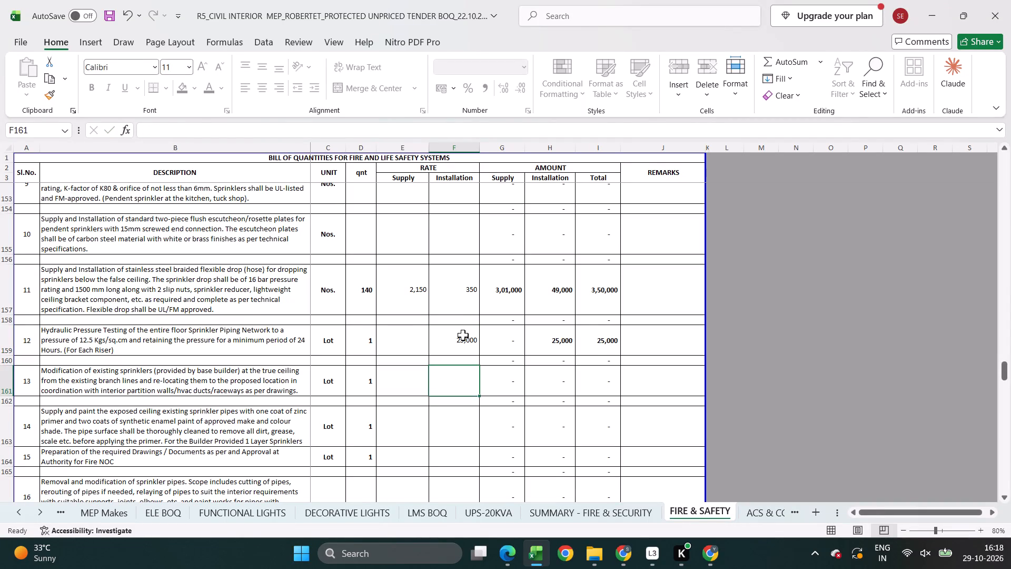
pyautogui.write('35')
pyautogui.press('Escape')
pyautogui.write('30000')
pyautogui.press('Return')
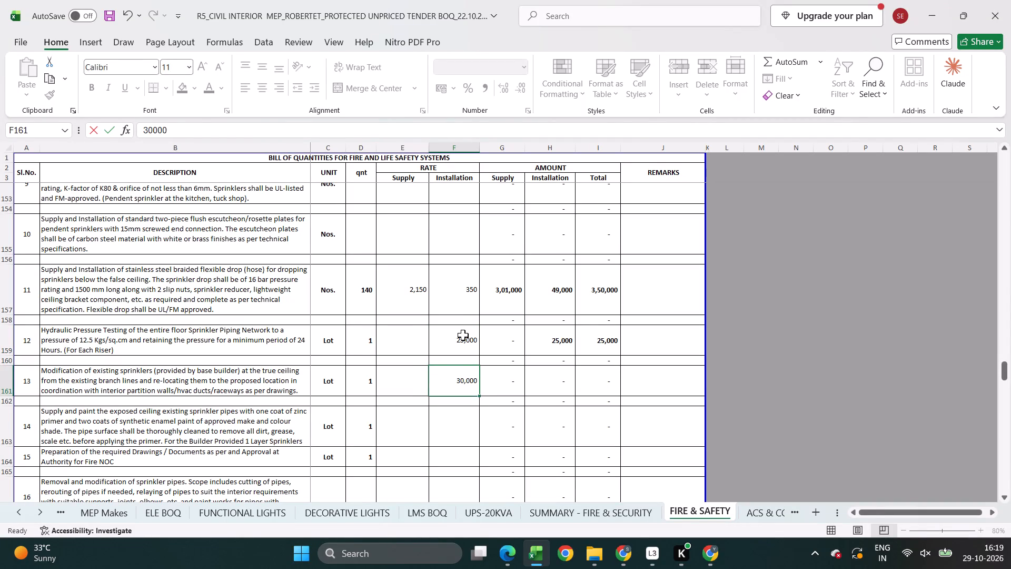
# Change the installation rate of item 13, modification of existing sprinklers, to 75000.
pyautogui.press('Up')
pyautogui.press('5')
pyautogui.press('Escape')
pyautogui.press('1')
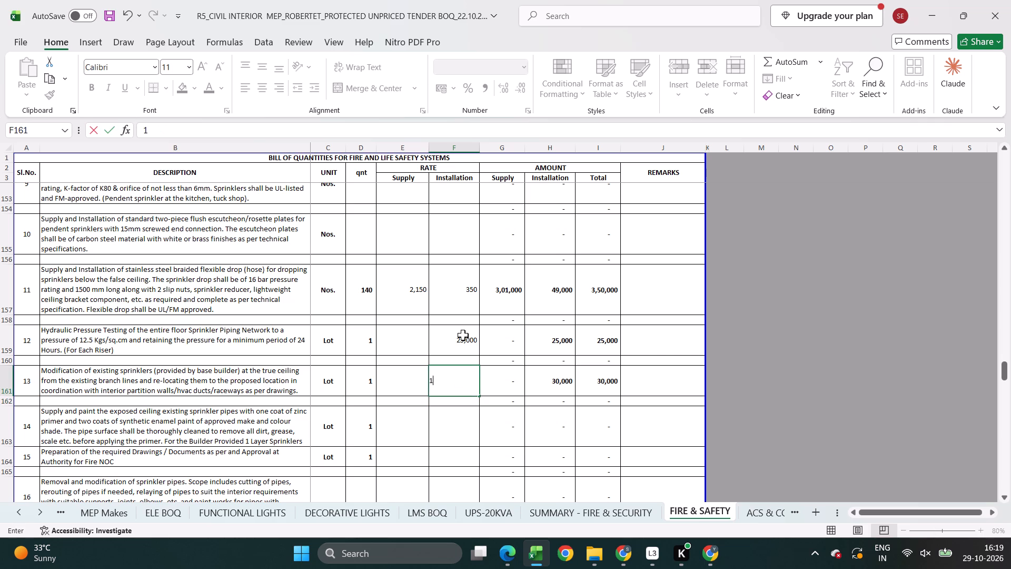
pyautogui.press('Escape')
pyautogui.write('75000')
pyautogui.press('Return')
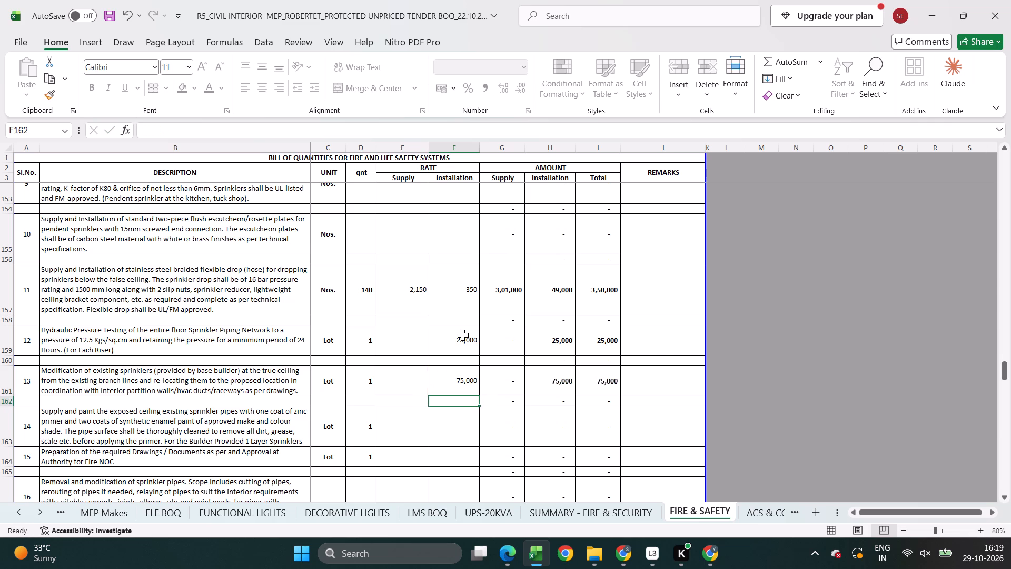
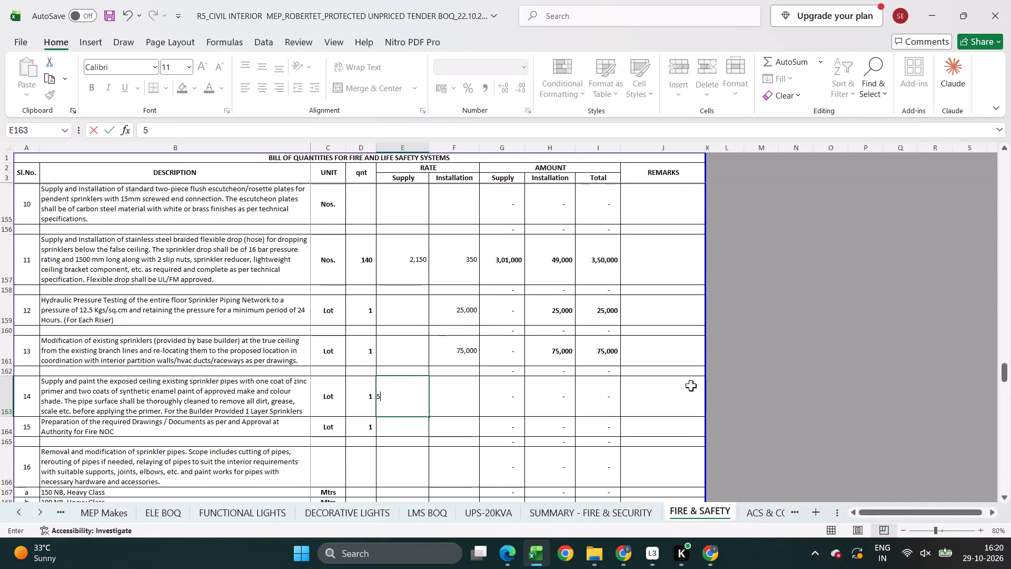
# Enter a supply rate of 5000 and an installation rate of 500 for item 14, painting of existing sprinkler pipes.
pyautogui.write('00')
pyautogui.press('Right')
pyautogui.write('500')
pyautogui.press('Return')
# Enter an installation rate of 15000 for item 15, preparation of drawings and documents for Fire NOC approval.
pyautogui.press('Left')
pyautogui.press('Right')
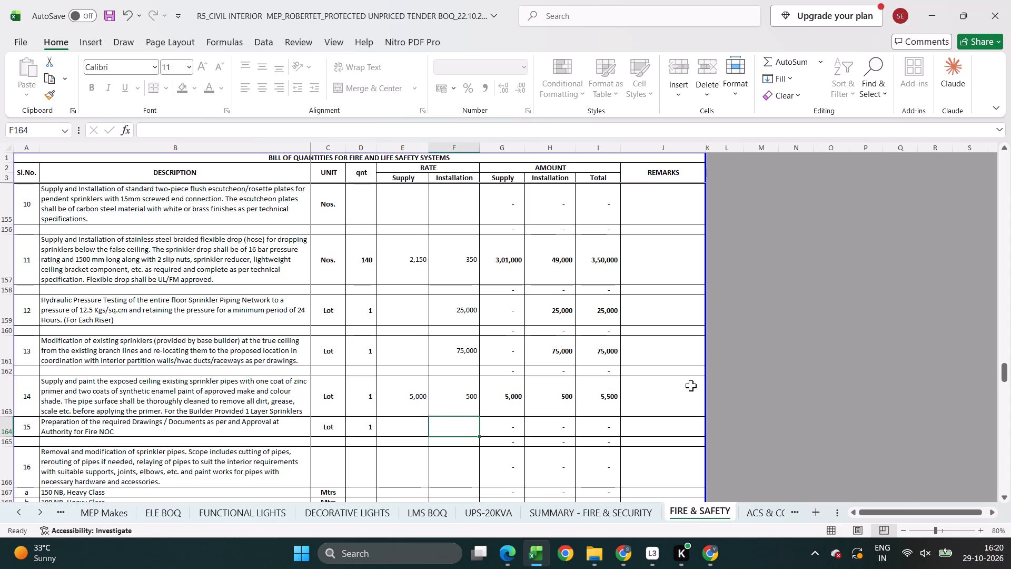
pyautogui.write('15000')
pyautogui.press('Return')
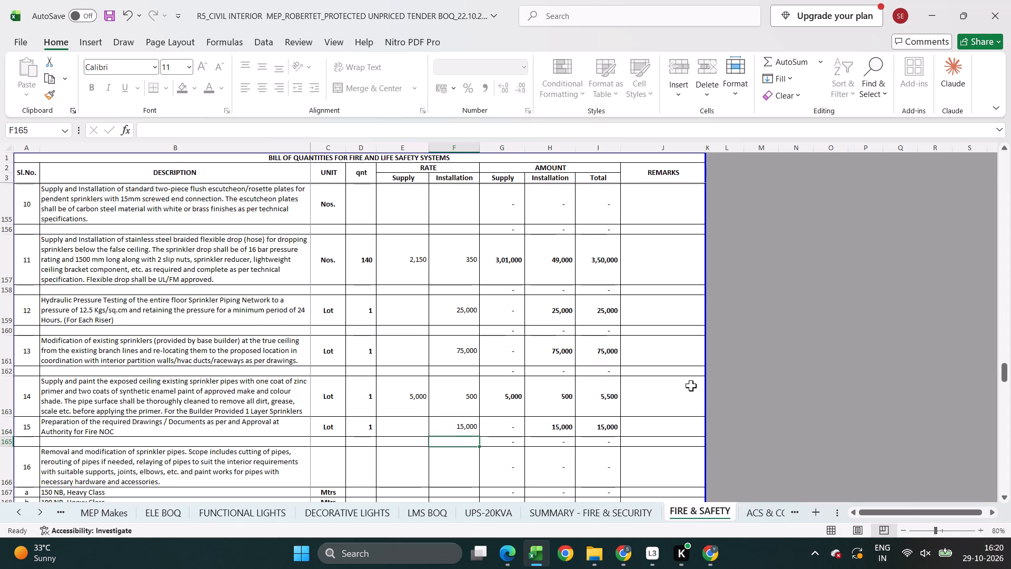
# Enter a supply rate of 45000 and an installation rate of 5000 for the water leak detection control panel.
pyautogui.press('Down')
pyautogui.press('Down')
pyautogui.press('Down')
pyautogui.press('Down')
pyautogui.press('Down')
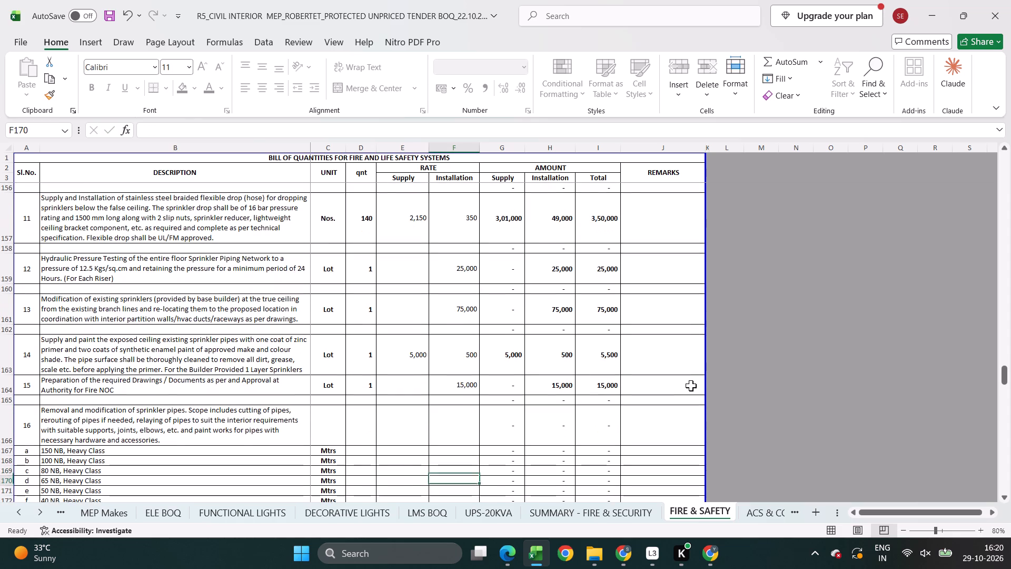
pyautogui.press('Down')
pyautogui.scroll(-5, 659, 342)
pyautogui.scroll(-5, 477, 332)
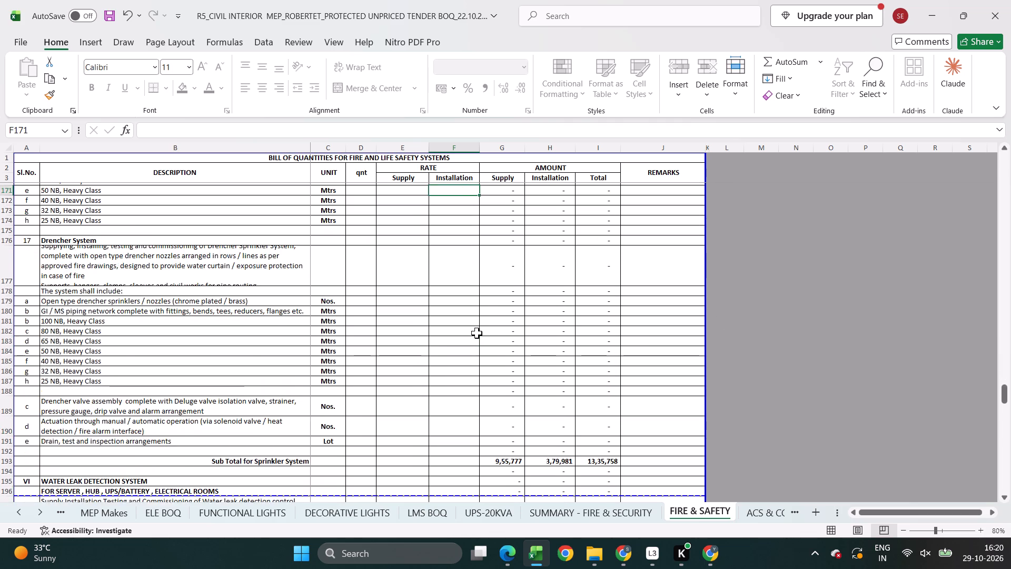
pyautogui.scroll(-6, 477, 333)
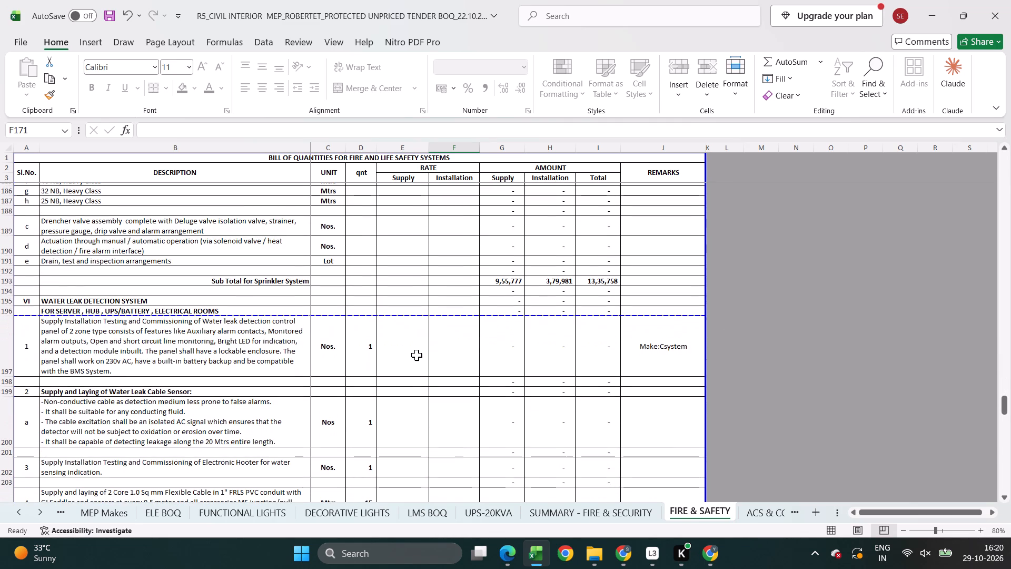
pyautogui.click(415, 356)
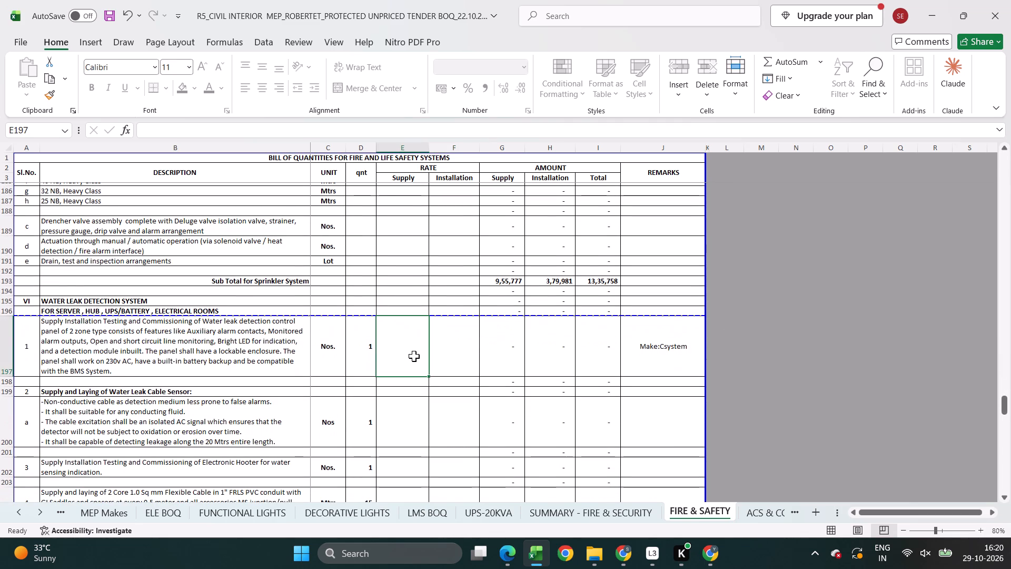
pyautogui.write('45000')
pyautogui.press('Right')
pyautogui.write('5000')
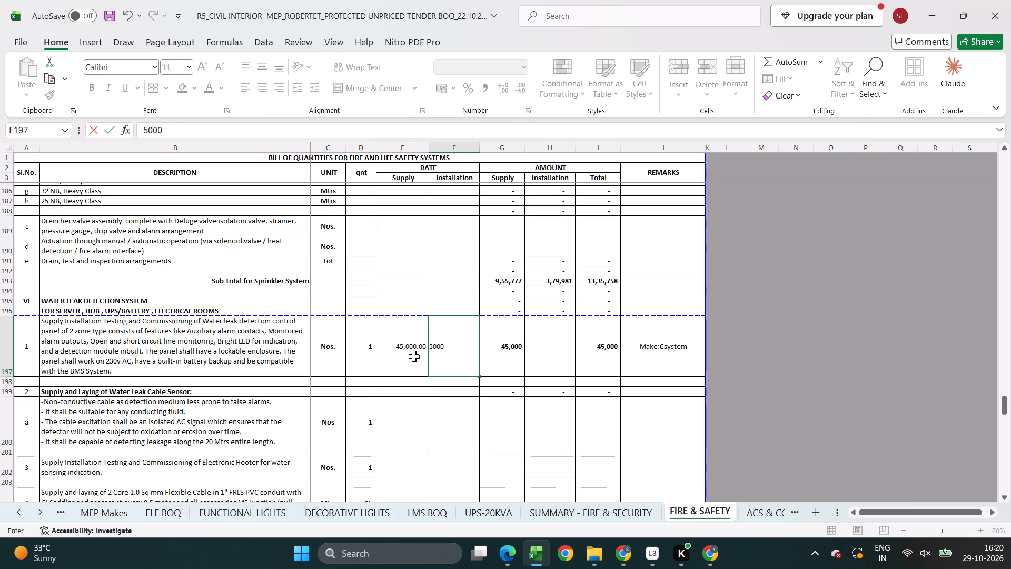
pyautogui.press('Return')
# Enter the water leak cable sensor rates as formulas: =1150*20 for supply and =150*20 for installation.
pyautogui.press('Down')
pyautogui.press('Left')
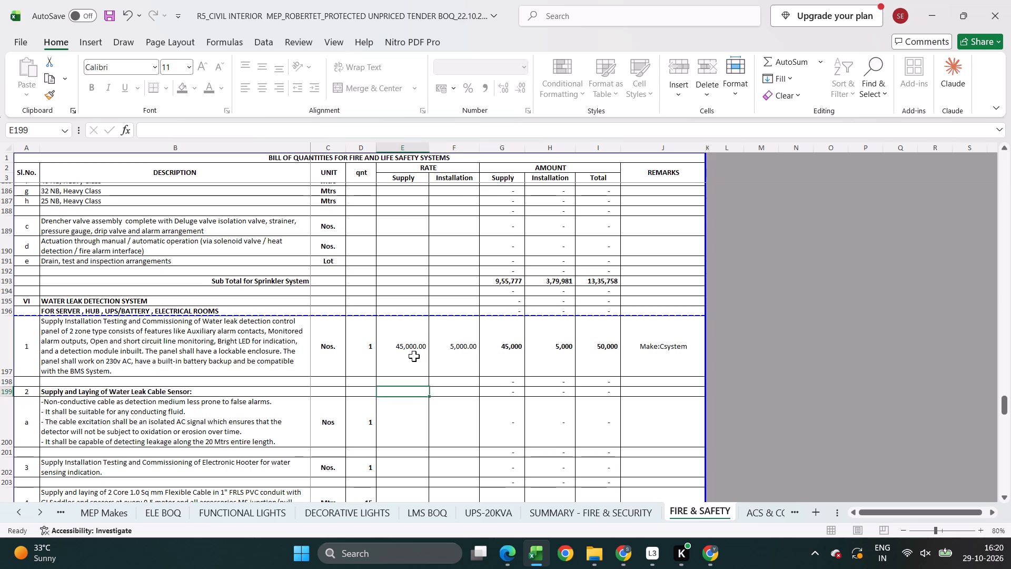
pyautogui.press('Down')
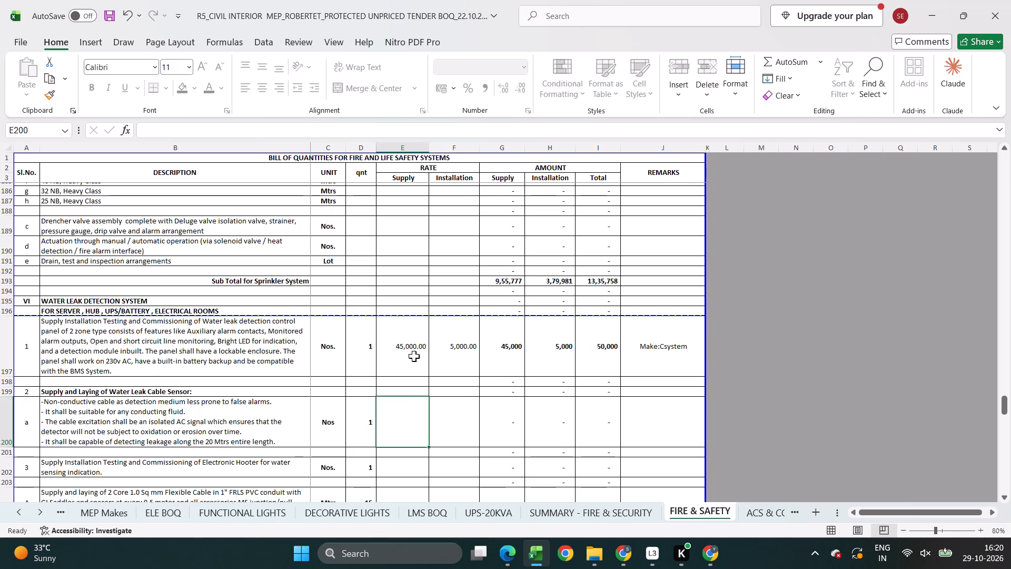
pyautogui.write('=1150*20')
pyautogui.press('Return')
pyautogui.press('Up')
pyautogui.press('Up')
pyautogui.press('Right')
pyautogui.press('Down')
pyautogui.press('Right')
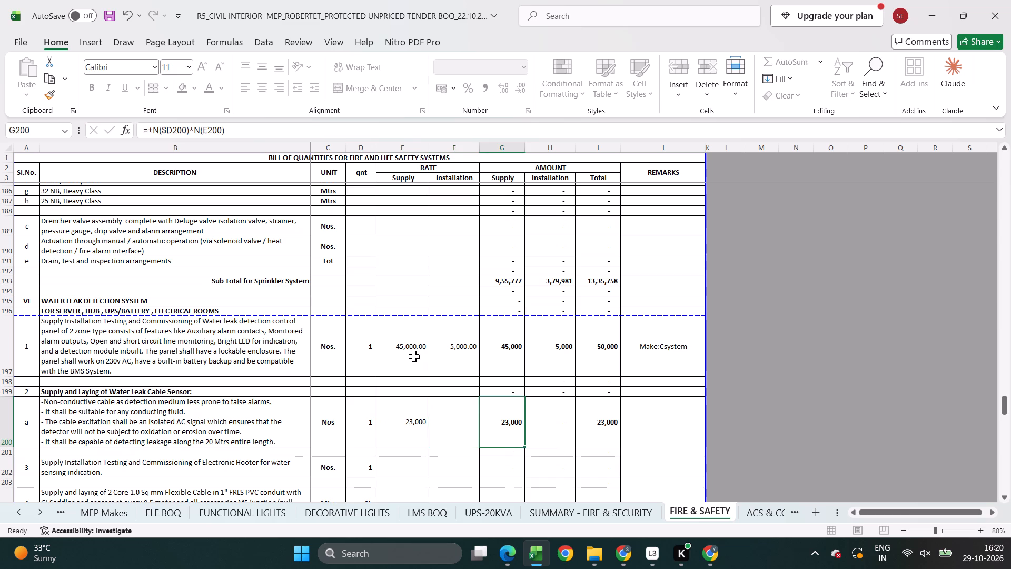
pyautogui.press('Left')
pyautogui.write('=150*20')
pyautogui.press('Return')
pyautogui.press('Up')
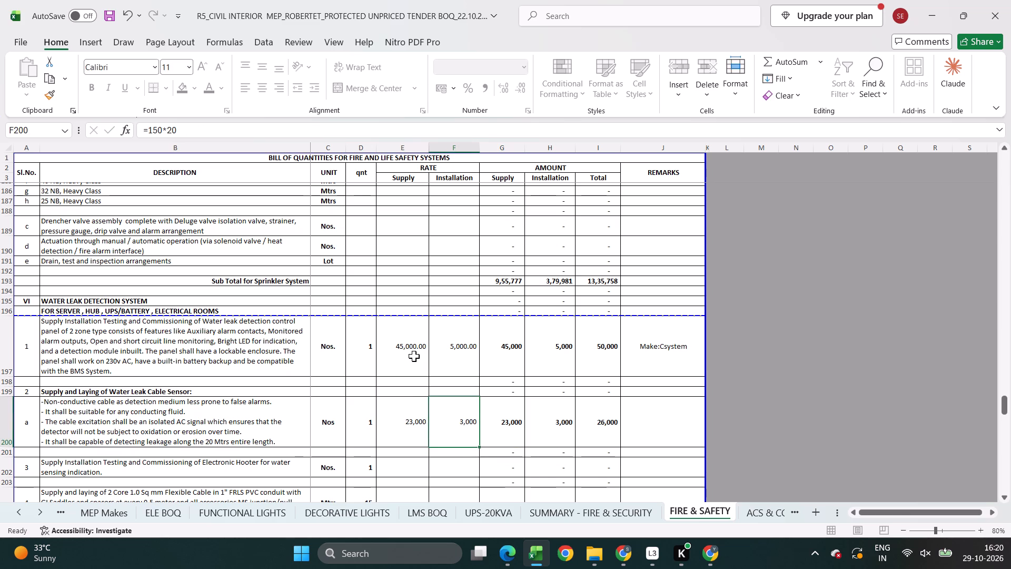
# Enter a supply rate of 6500 and an installation rate of 500 for the electronic hooter for water sensing.
pyautogui.press('Left')
pyautogui.press('Down')
pyautogui.press('Down')
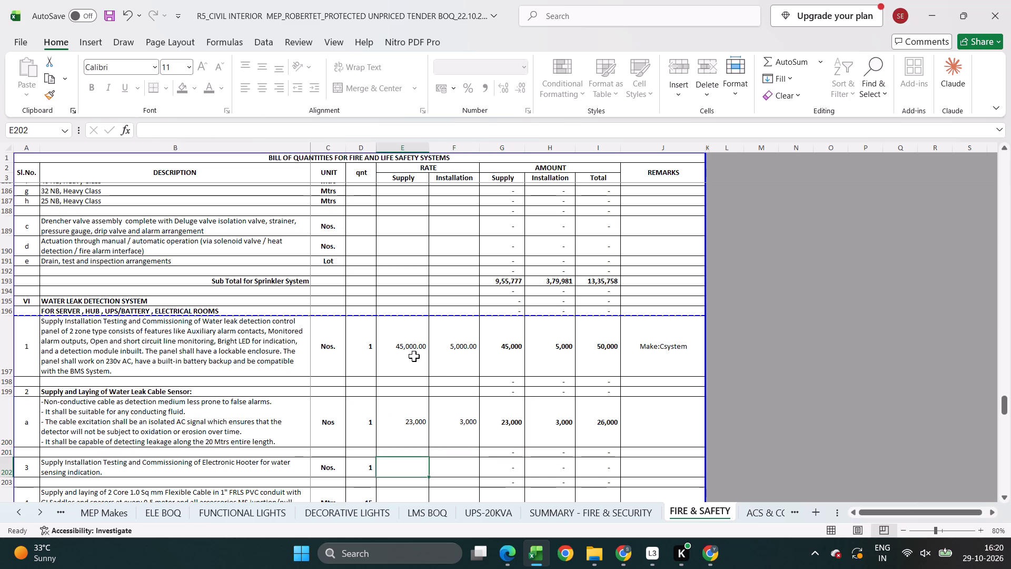
pyautogui.press('Down')
pyautogui.press('Down')
pyautogui.press('Down')
pyautogui.press('Up')
pyautogui.press('Up')
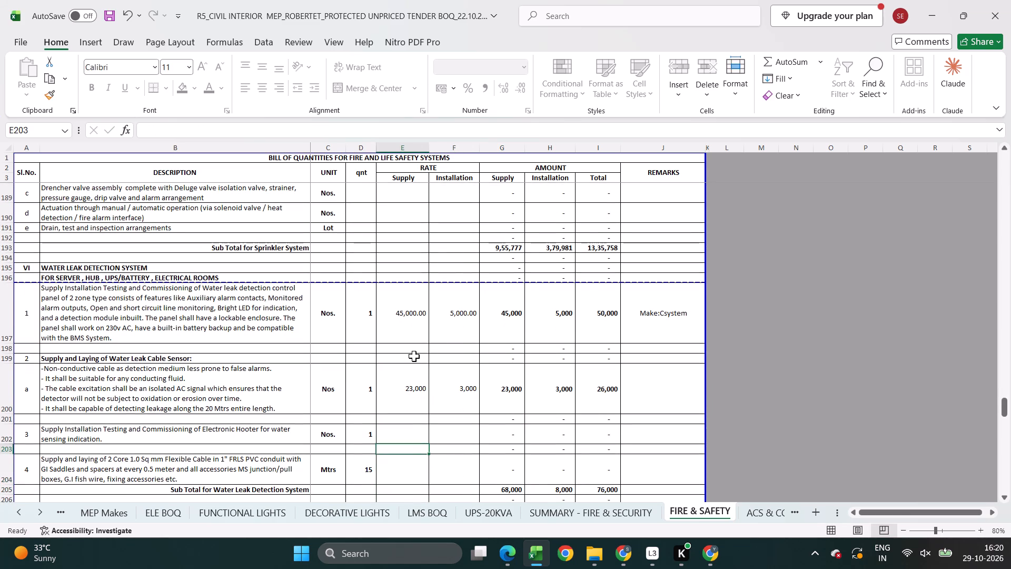
pyautogui.press('Up')
pyautogui.write('6500')
pyautogui.press('Right')
pyautogui.write('500')
pyautogui.press('Return')
# Enter a supply rate of 165 and an installation rate of 55 for the water leak system's 2 core flexible cable.
pyautogui.press('Left')
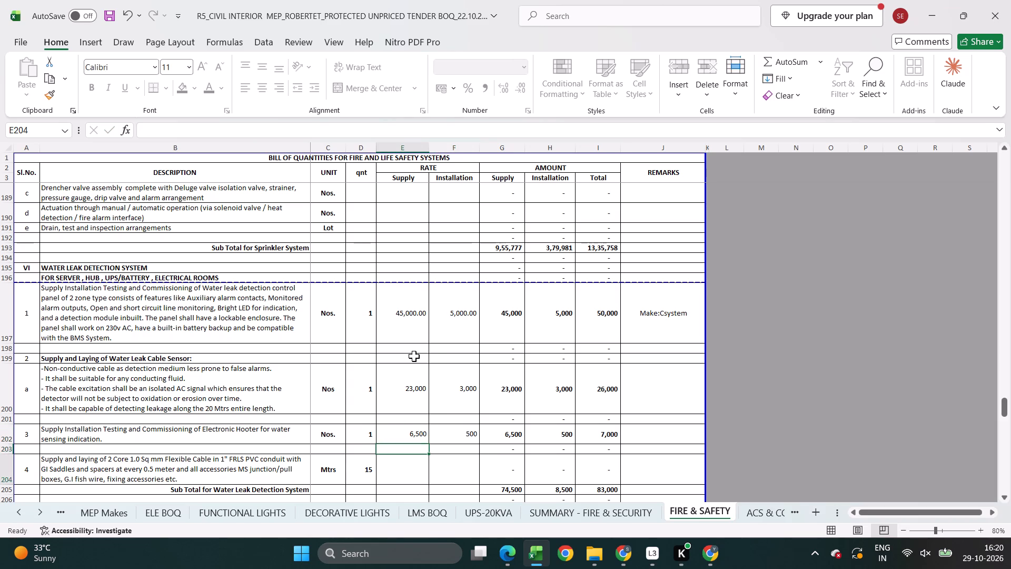
pyautogui.press('Down')
pyautogui.write('165')
pyautogui.press('Right')
pyautogui.write('55')
pyautogui.press('Return')
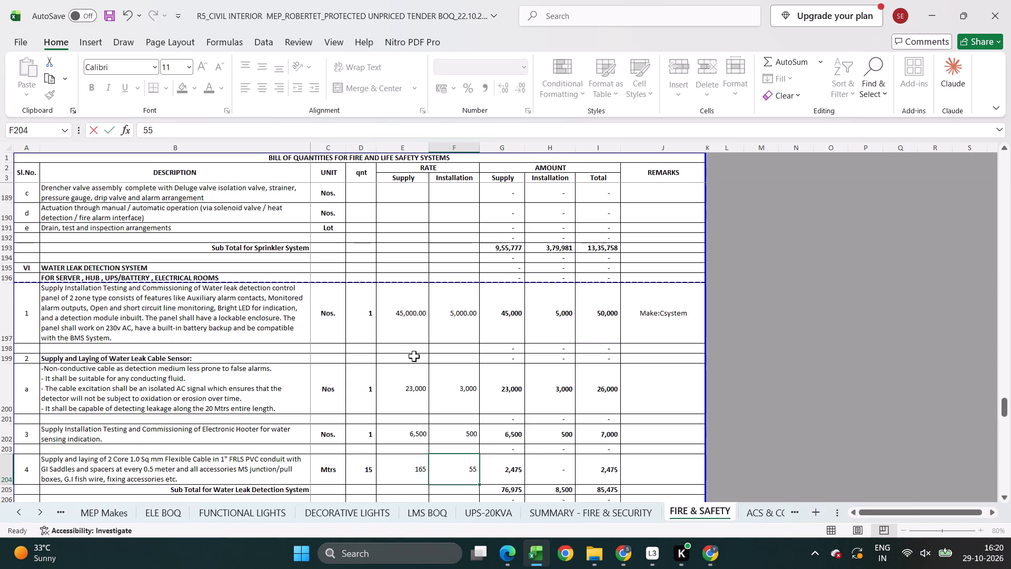
# Price the rodent repellent master console for 12 transducers at 26500 for supply and 4500 for installation.
pyautogui.scroll(-1, 487, 367)
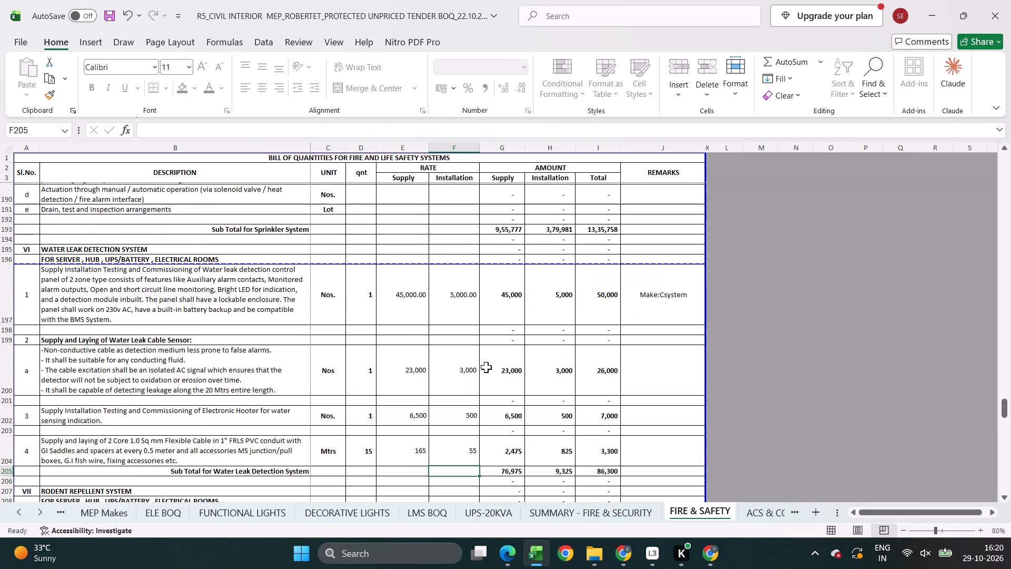
pyautogui.scroll(-6, 486, 367)
pyautogui.click(425, 356)
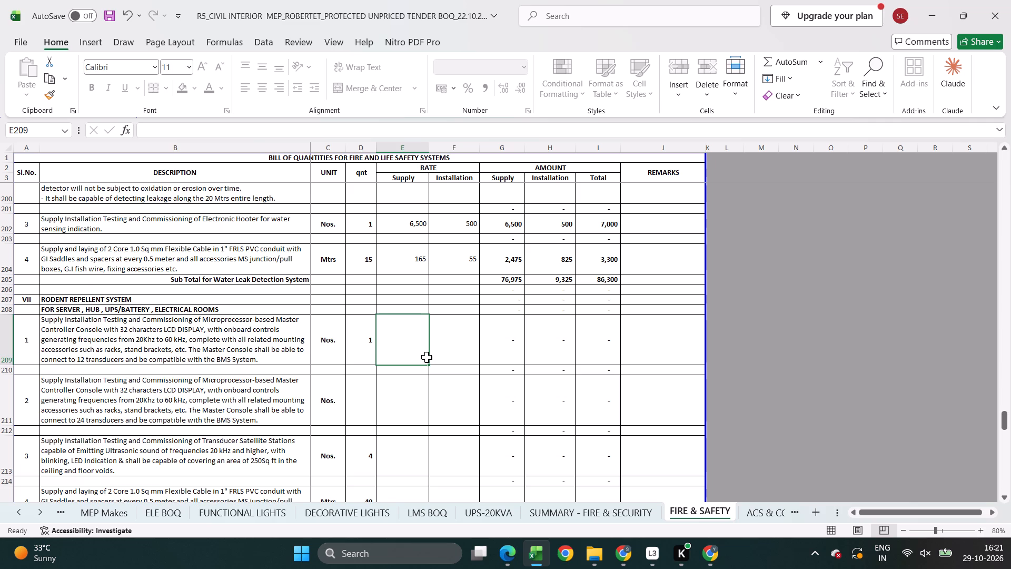
pyautogui.write('6500')
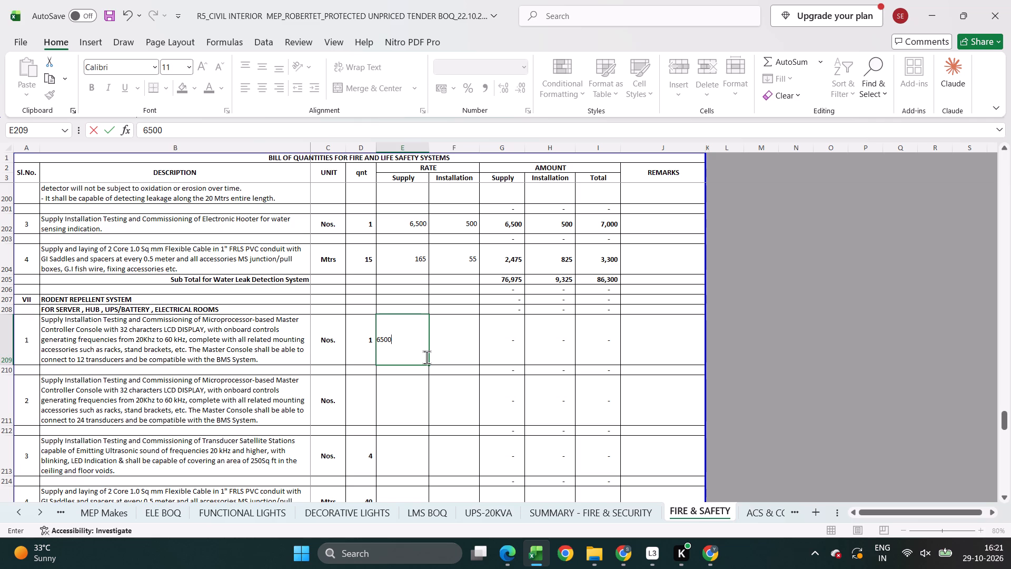
pyautogui.press('Escape')
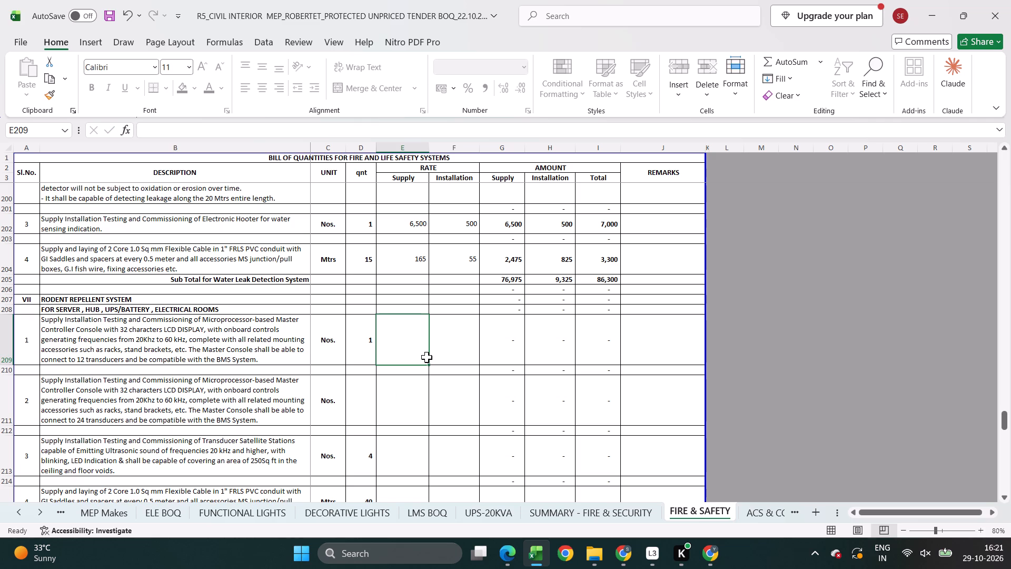
pyautogui.write('26500')
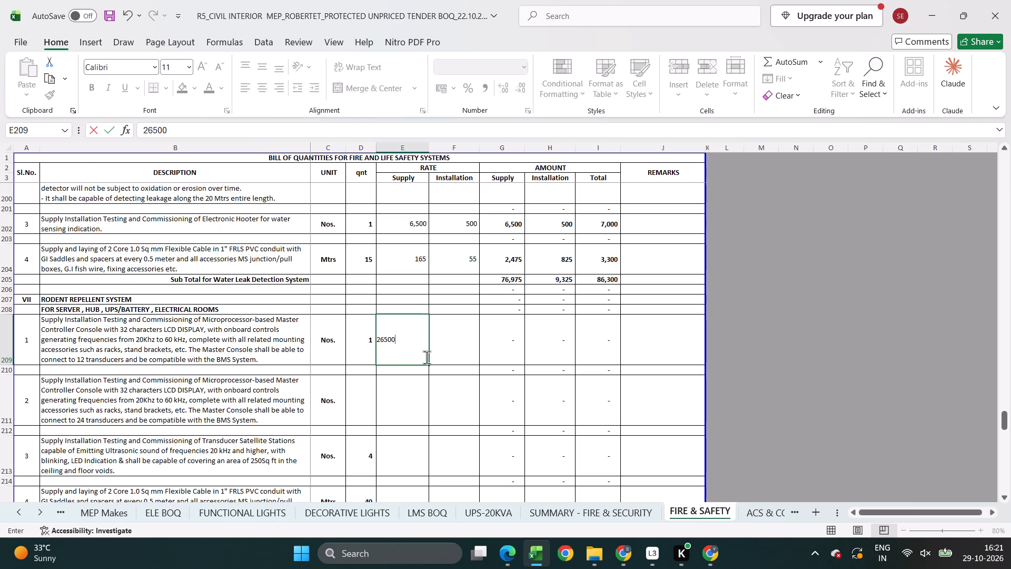
pyautogui.press('Right')
pyautogui.write('115')
pyautogui.press('Escape')
pyautogui.write('4500')
pyautogui.press('Return')
# Enter a supply rate of 1650 and an installation rate of 250 for the rodent repellent transducer satellite stations.
pyautogui.press('Left')
pyautogui.press('Down')
pyautogui.press('Down')
pyautogui.press('Down')
pyautogui.press('Down')
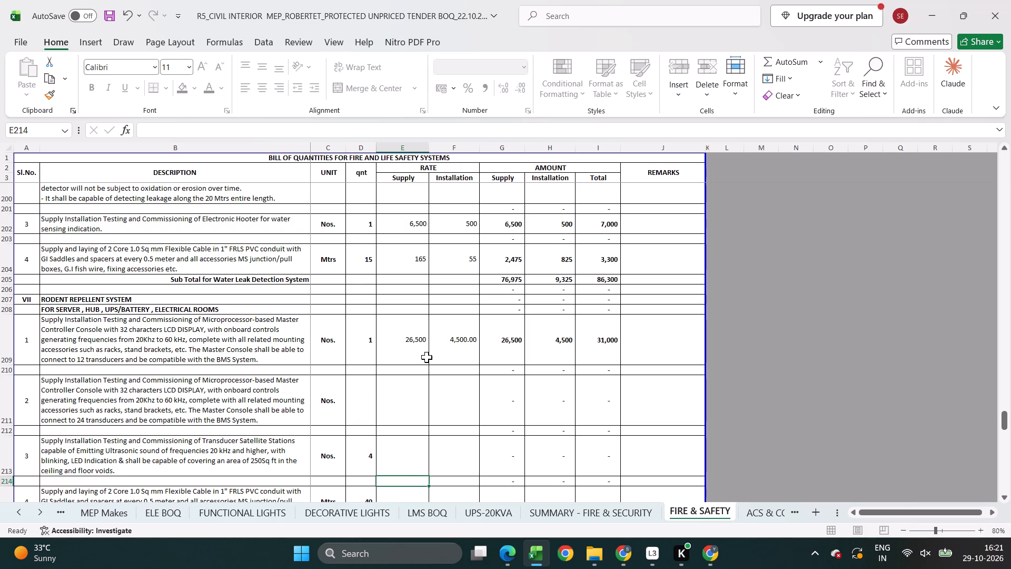
pyautogui.press('Up')
pyautogui.press('Down')
pyautogui.press('Down')
pyautogui.press('Down')
pyautogui.press('Down')
pyautogui.press('Up')
pyautogui.press('Up')
pyautogui.press('Up')
pyautogui.press('Up')
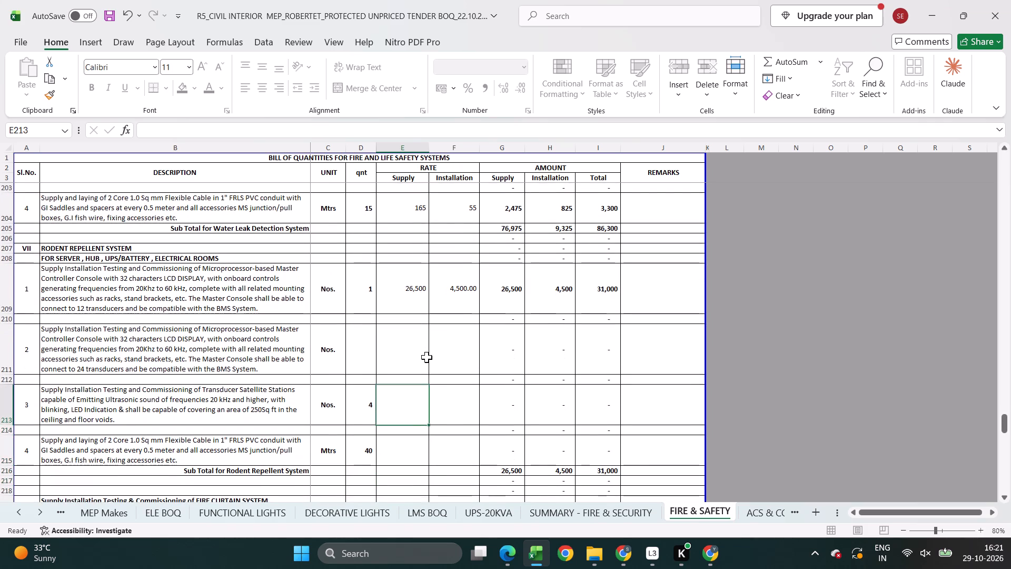
pyautogui.write('1650')
pyautogui.press('Right')
pyautogui.write('250')
pyautogui.press('Return')
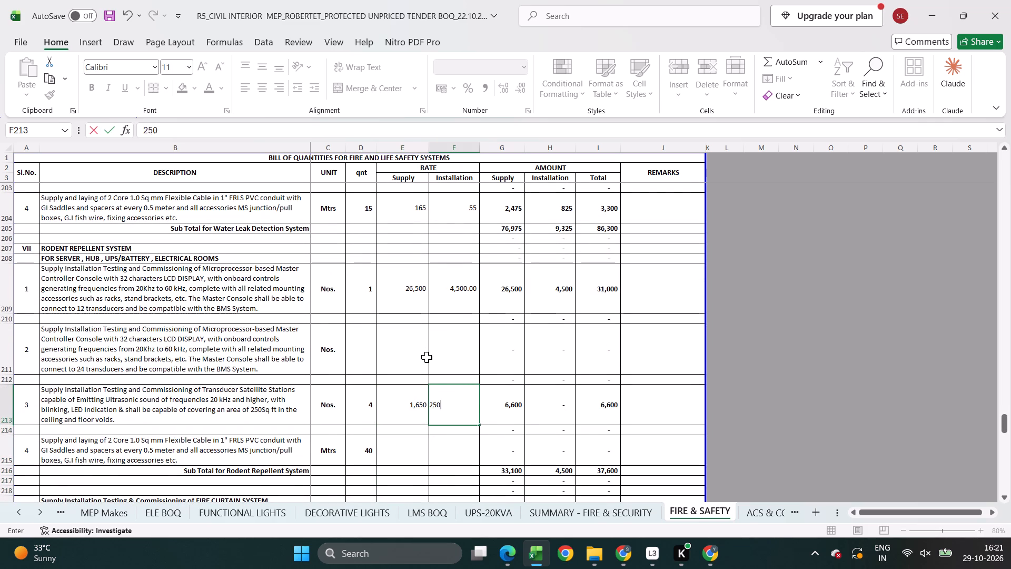
# Enter a supply rate of 165 and an installation rate of 55 for the rodent repellent system's 2 core flexible cable.
pyautogui.press('Left')
pyautogui.press('Down')
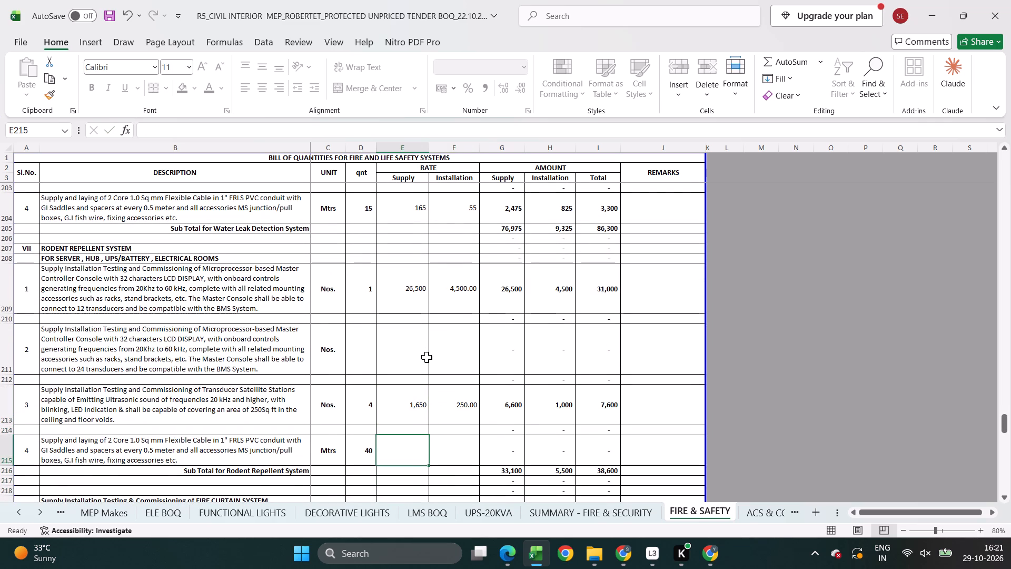
pyautogui.write('165')
pyautogui.press('Right')
pyautogui.write('55')
pyautogui.press('Return')
# Check the remaining fire curtain and aspiration system items down to the total of the FIRE & SAFETY sheet.
pyautogui.scroll(-2, 434, 240)
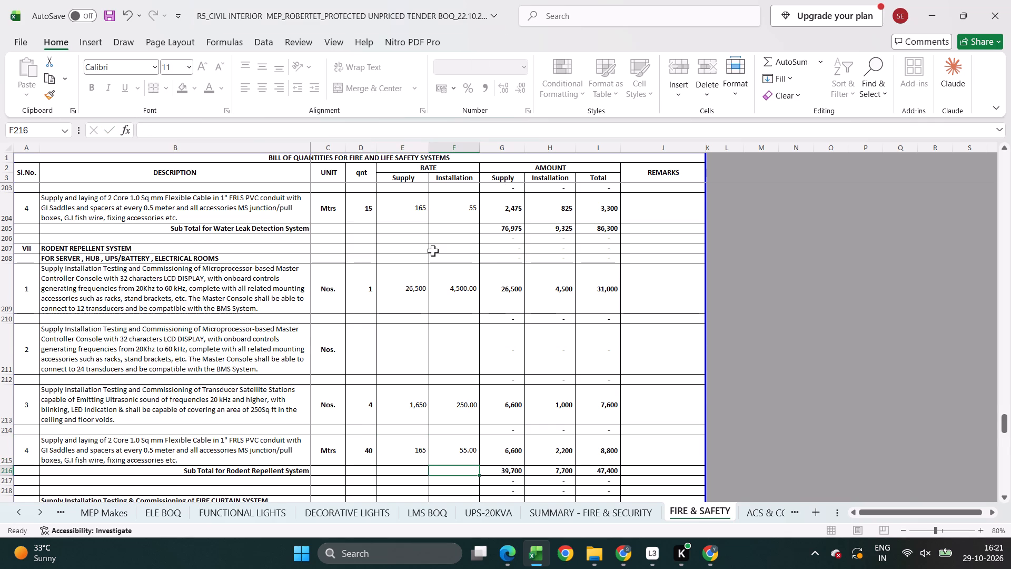
pyautogui.scroll(-2, 433, 255)
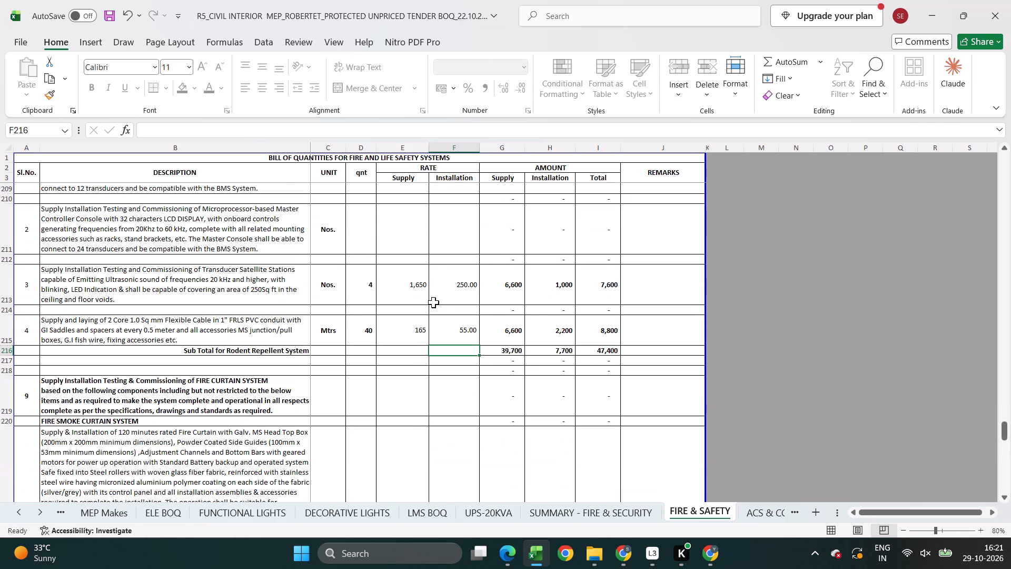
pyautogui.scroll(-8, 473, 391)
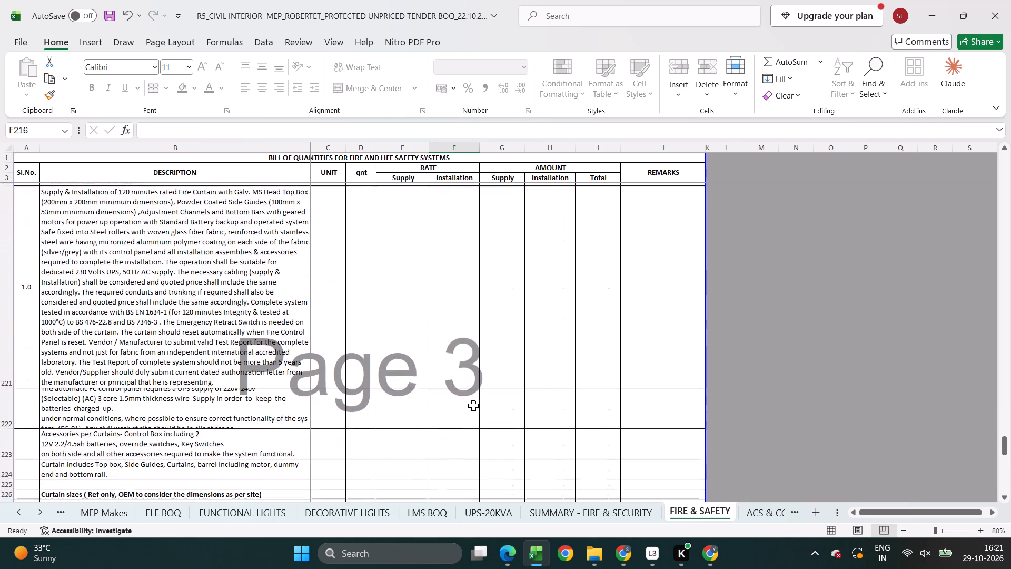
pyautogui.scroll(-9, 473, 406)
pyautogui.scroll(-15, 473, 406)
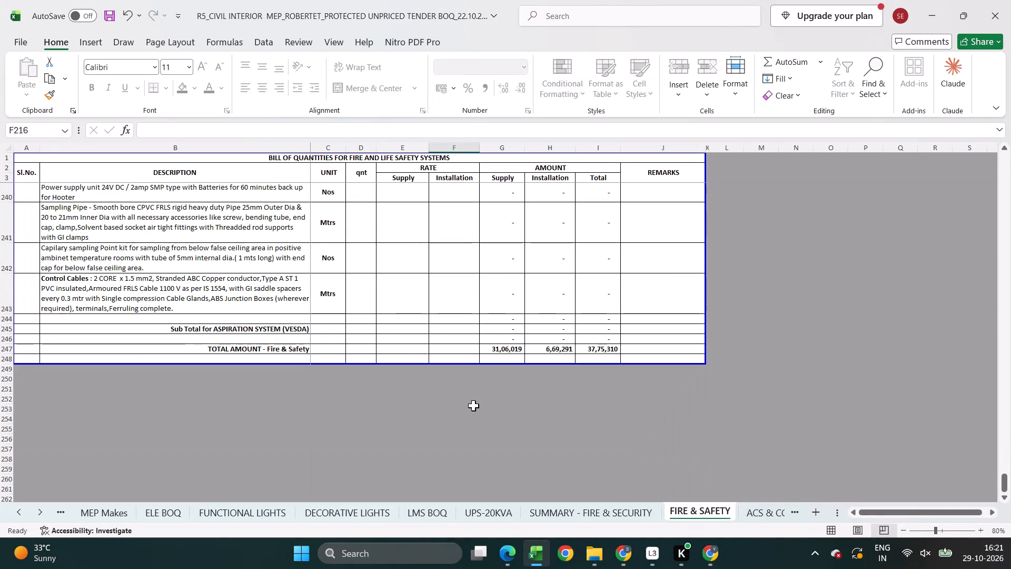
# On the ACS & CCTV sheet, select the description, unit and quantity cells from the 4 door controller through CCTV item 12 (B7:D70).
pyautogui.click(748, 519)
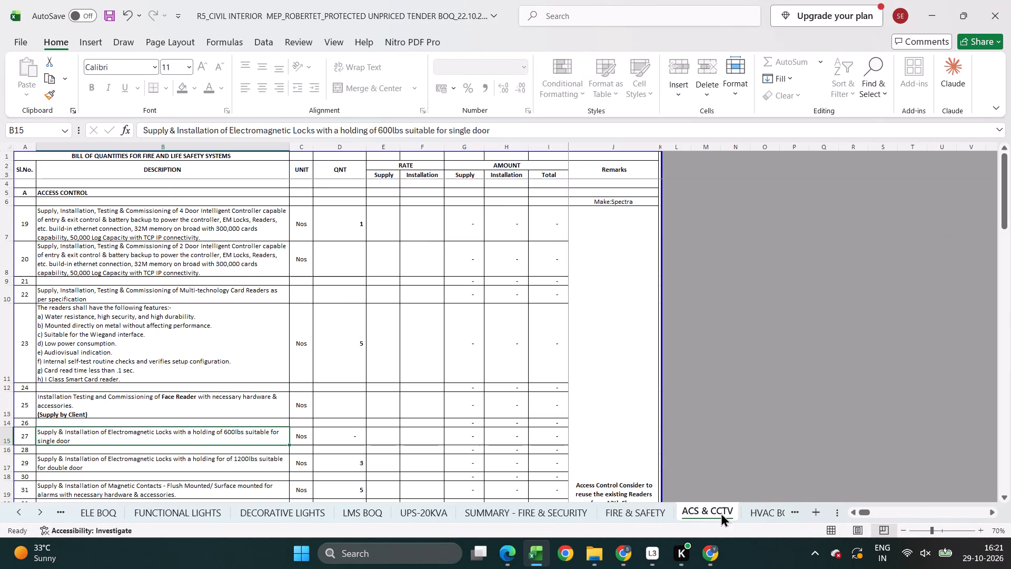
pyautogui.click(617, 450)
pyautogui.scroll(2, 500, 389)
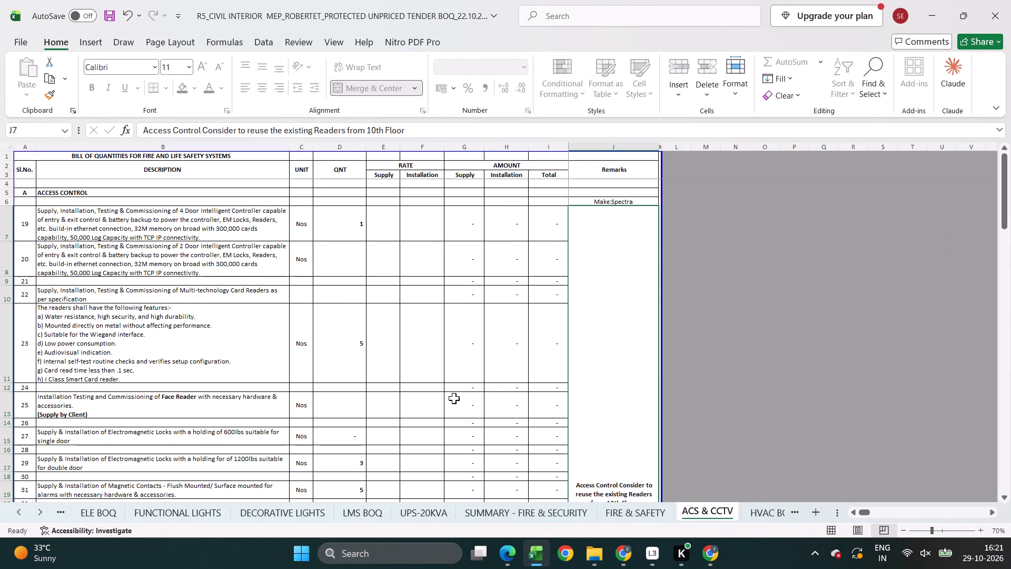
pyautogui.scroll(1, 450, 398)
pyautogui.click(384, 229)
pyautogui.moveTo(138, 218); pyautogui.dragTo(359, 568)
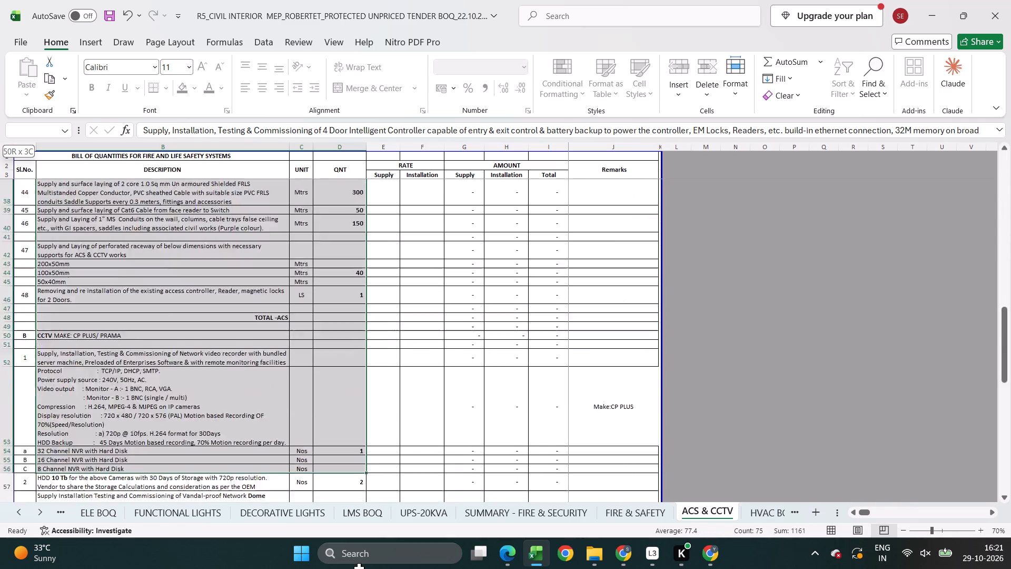
pyautogui.moveTo(359, 568); pyautogui.dragTo(344, 429)
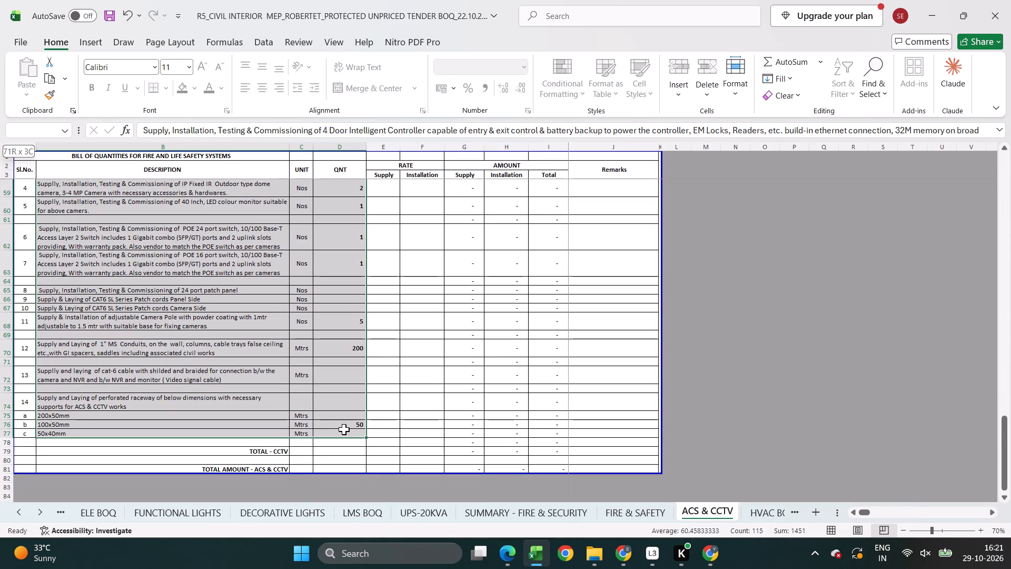
pyautogui.moveTo(344, 429); pyautogui.dragTo(353, 341)
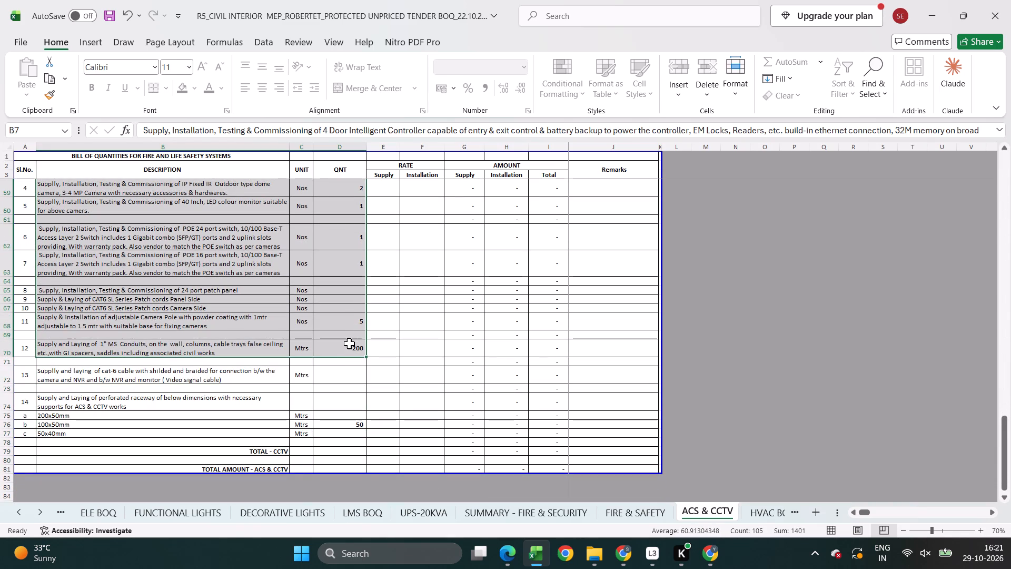
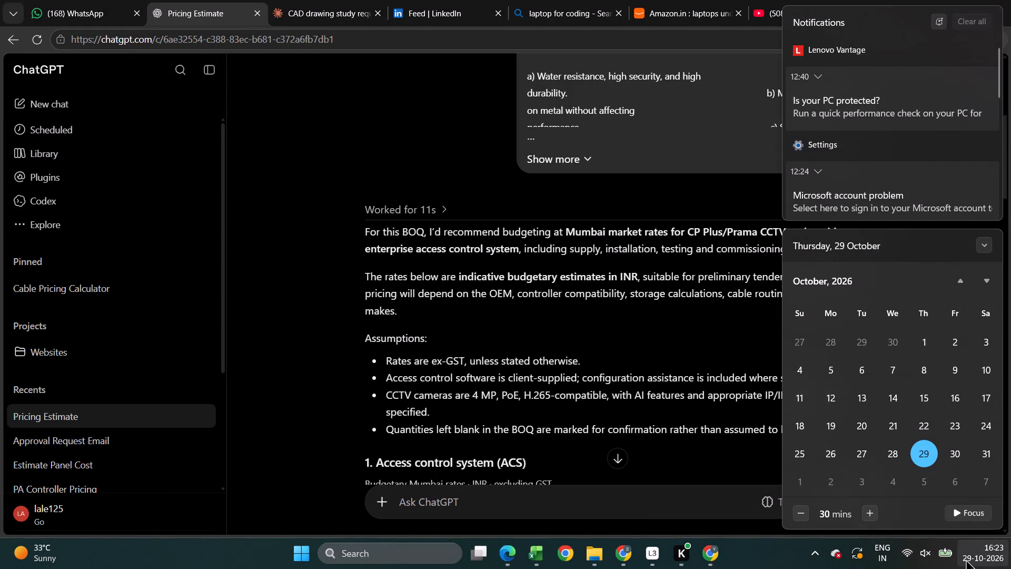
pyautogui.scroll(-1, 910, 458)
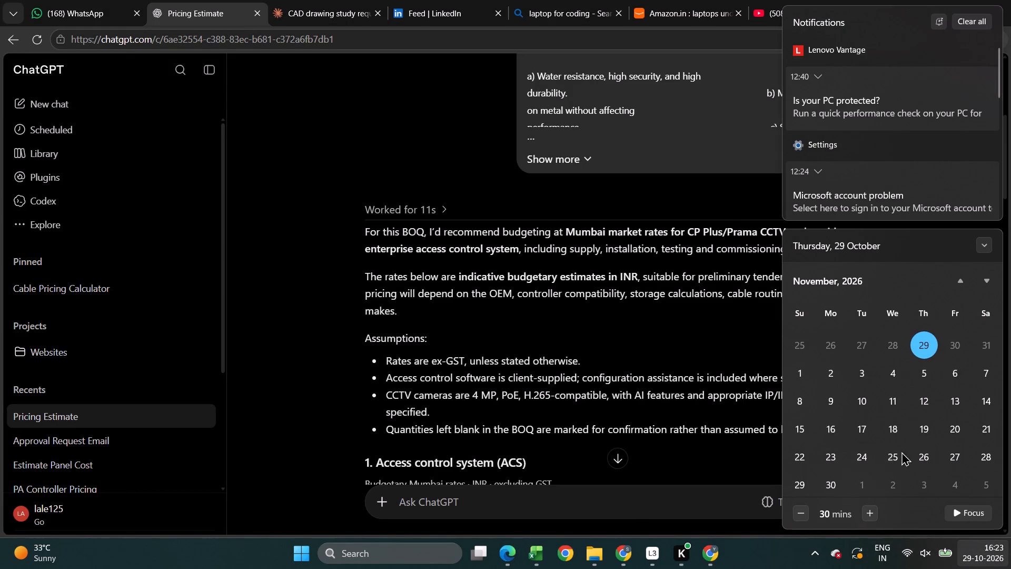
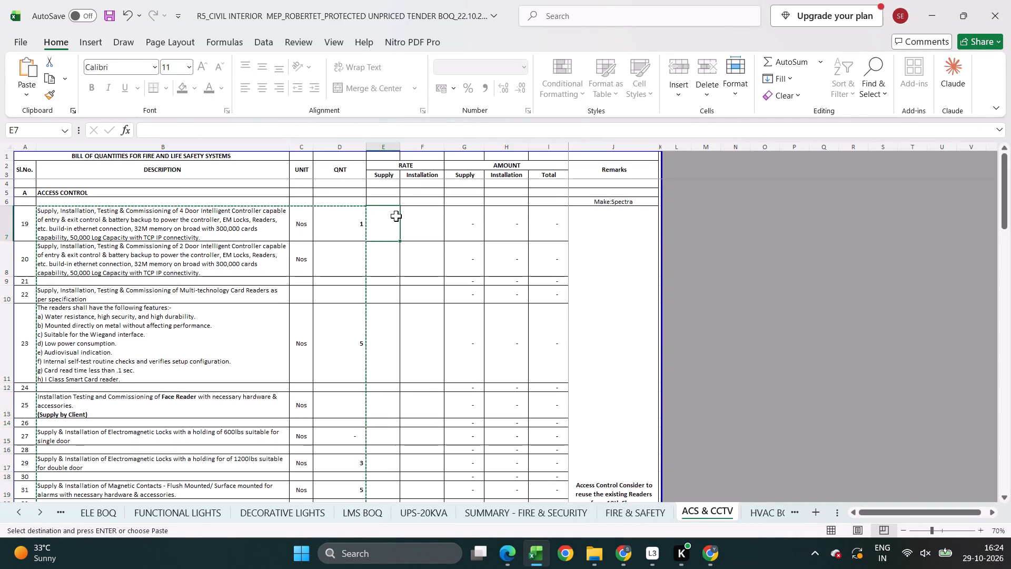
# Check ChatGPT's access control rates, then price the 4 Door Intelligent Controller at 125000 supply and 2500 installation.
pyautogui.hotkey('alt', 'Tab')
pyautogui.scroll(-5, 428, 280)
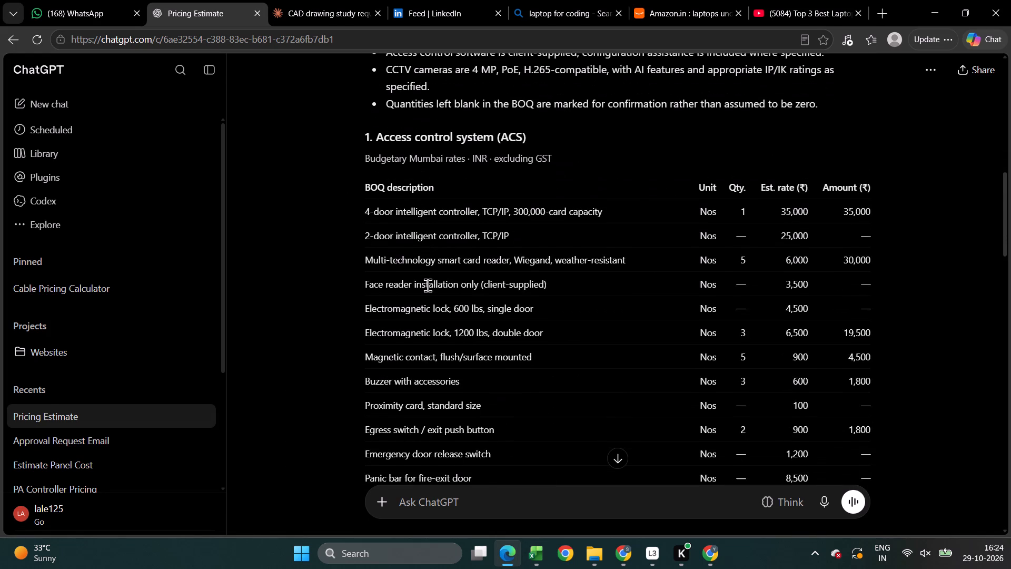
pyautogui.hotkey('alt', 'Tab')
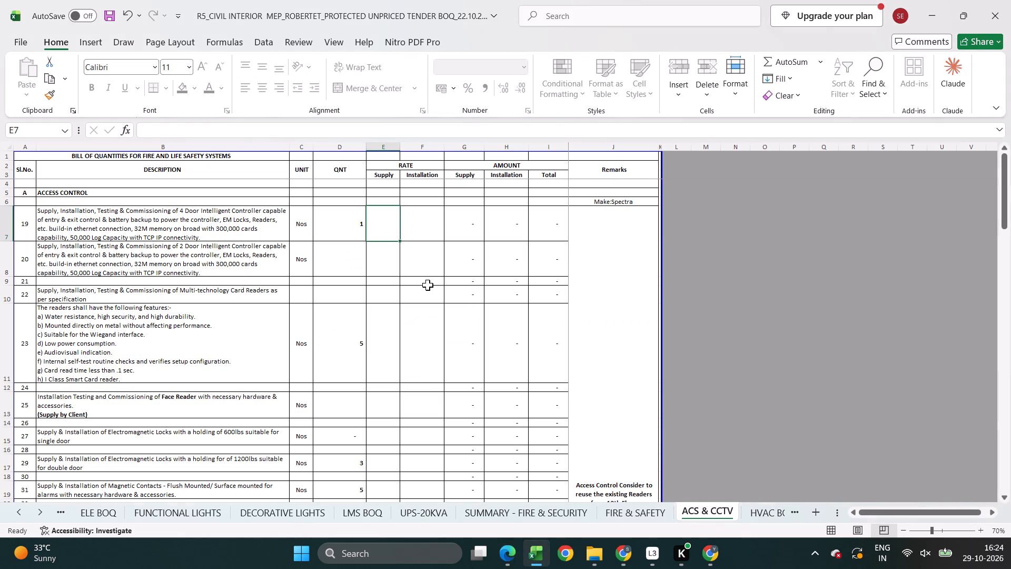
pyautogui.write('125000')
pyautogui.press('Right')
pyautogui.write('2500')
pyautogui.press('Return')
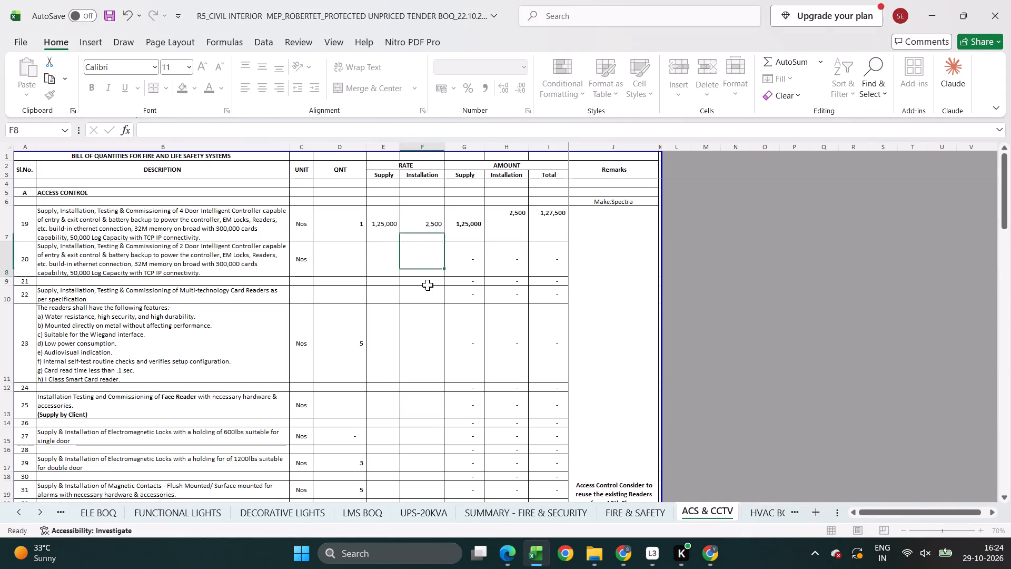
# Consult ChatGPT's estimate and enter rates of 16500 supply and 500 installation for the multi-technology card readers, item 23.
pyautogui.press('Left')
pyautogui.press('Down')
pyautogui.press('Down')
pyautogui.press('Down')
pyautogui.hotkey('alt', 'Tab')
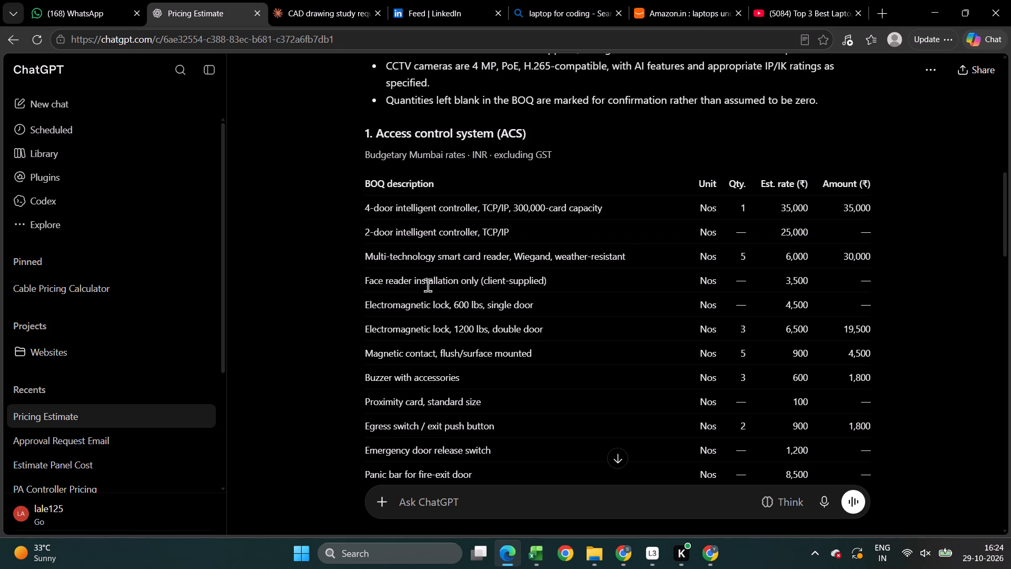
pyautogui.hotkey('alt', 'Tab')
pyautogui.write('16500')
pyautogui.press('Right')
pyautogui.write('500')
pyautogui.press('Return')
# Correct the 4 Door Intelligent Controller's installation rate to 25000.
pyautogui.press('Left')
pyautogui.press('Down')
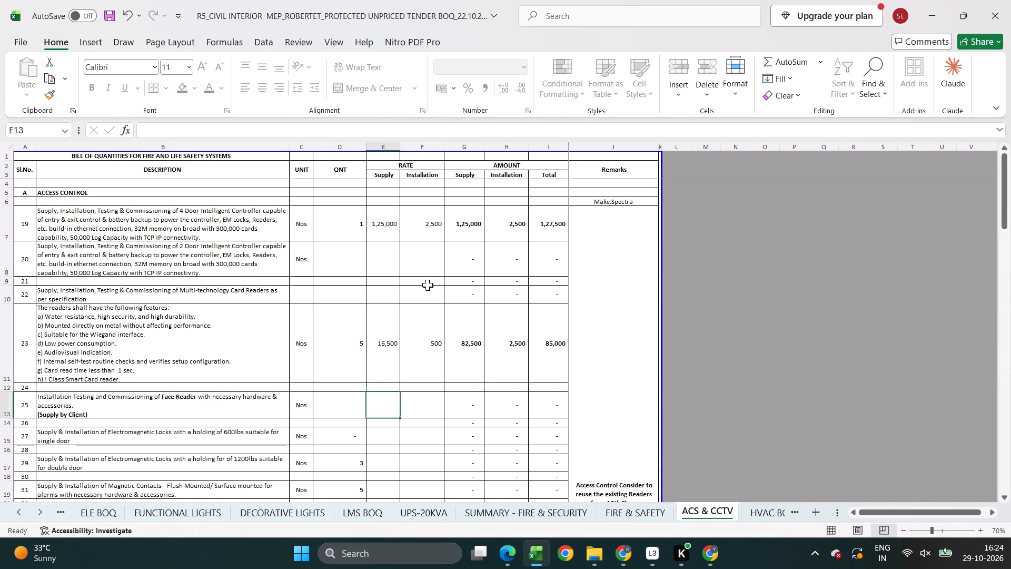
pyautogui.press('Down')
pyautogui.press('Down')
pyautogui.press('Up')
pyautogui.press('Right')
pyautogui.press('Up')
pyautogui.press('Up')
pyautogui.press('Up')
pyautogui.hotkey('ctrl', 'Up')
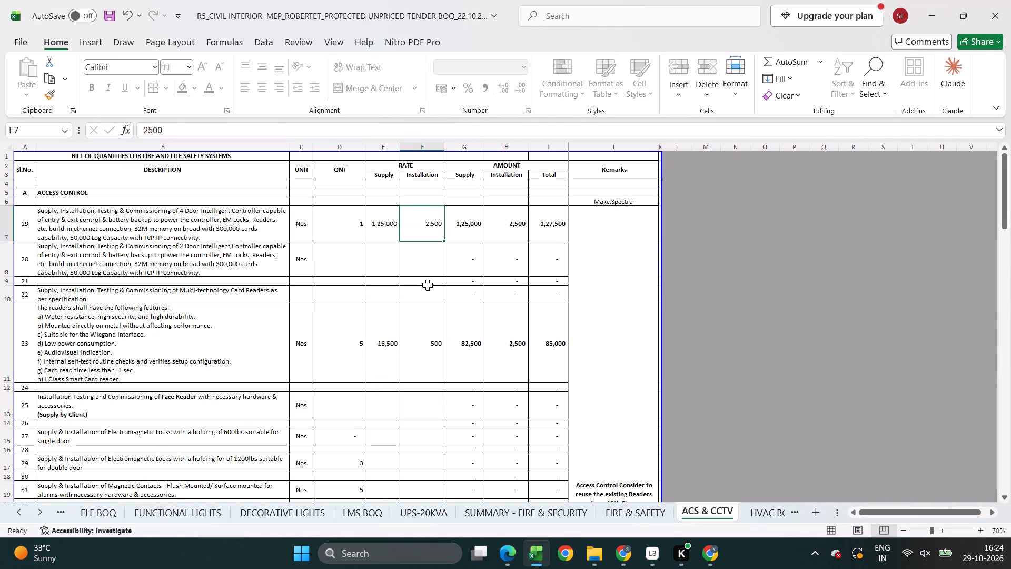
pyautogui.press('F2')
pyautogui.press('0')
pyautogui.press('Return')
# Consult ChatGPT's estimate and price the 1200lbs double-door electromagnetic locks at 9850 supply and 1500 installation.
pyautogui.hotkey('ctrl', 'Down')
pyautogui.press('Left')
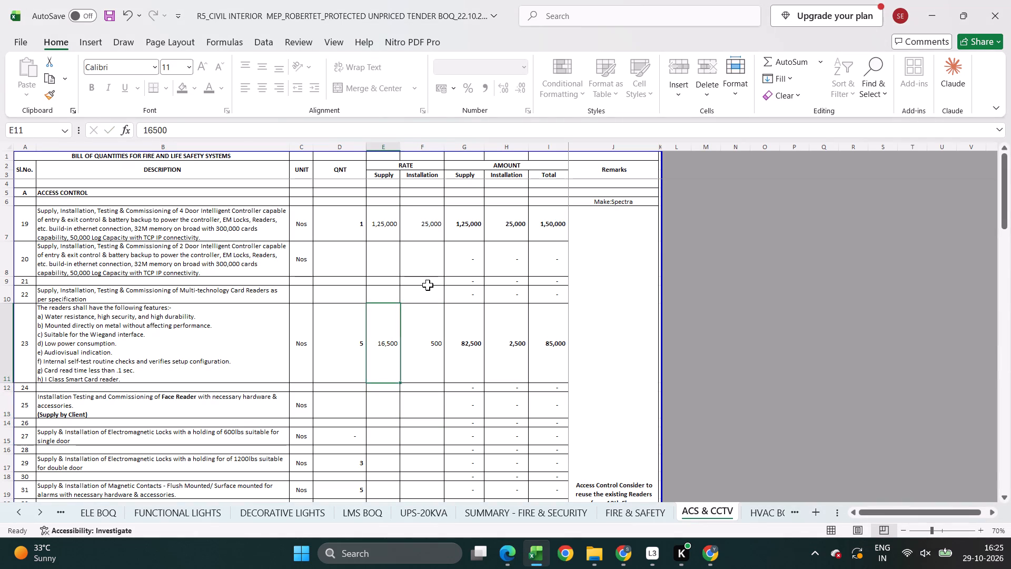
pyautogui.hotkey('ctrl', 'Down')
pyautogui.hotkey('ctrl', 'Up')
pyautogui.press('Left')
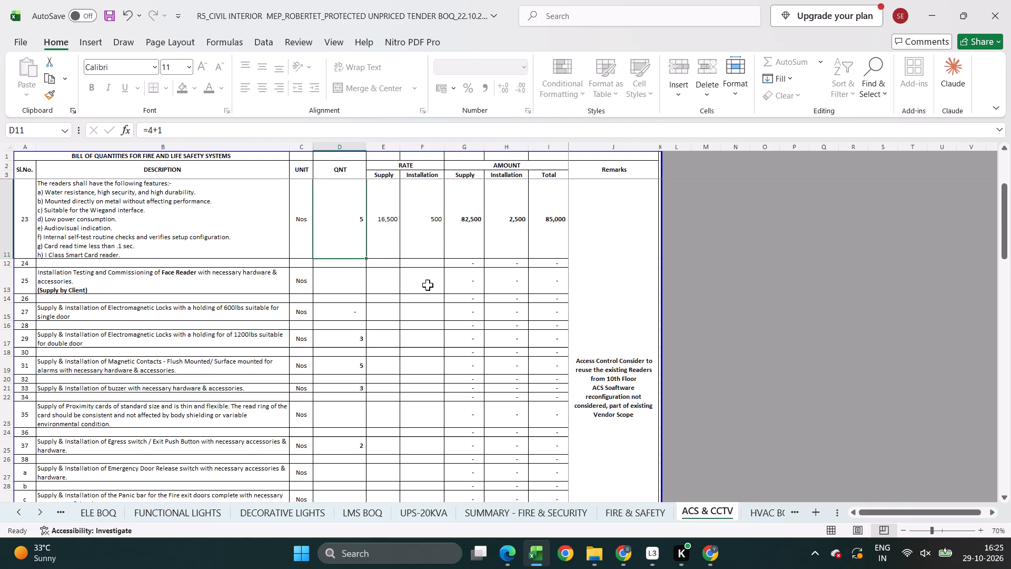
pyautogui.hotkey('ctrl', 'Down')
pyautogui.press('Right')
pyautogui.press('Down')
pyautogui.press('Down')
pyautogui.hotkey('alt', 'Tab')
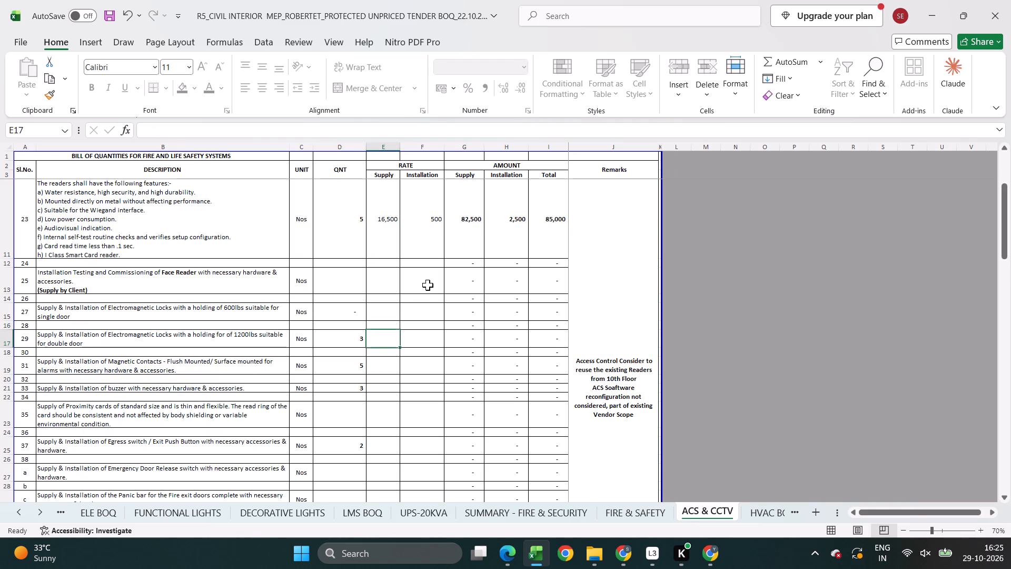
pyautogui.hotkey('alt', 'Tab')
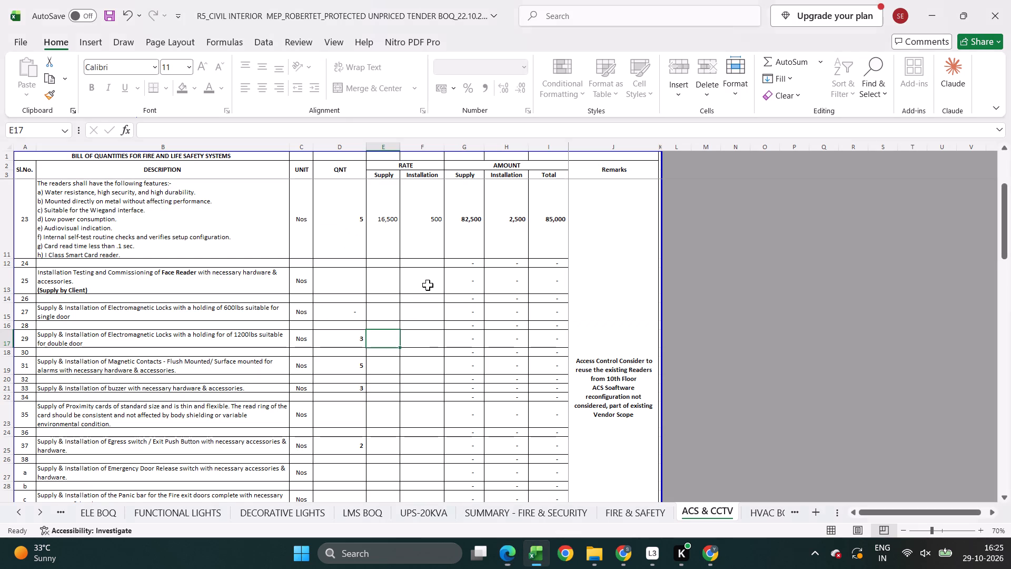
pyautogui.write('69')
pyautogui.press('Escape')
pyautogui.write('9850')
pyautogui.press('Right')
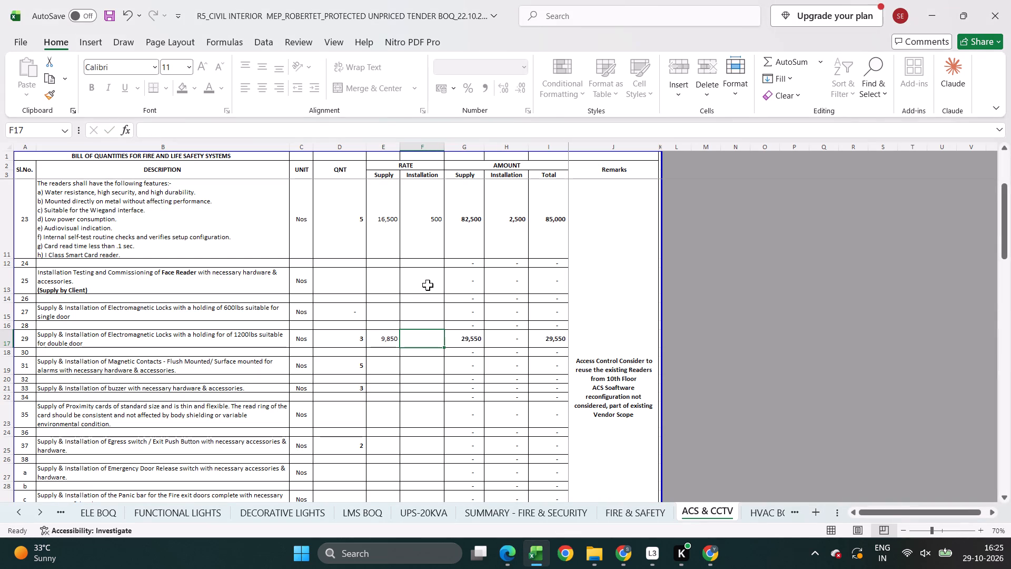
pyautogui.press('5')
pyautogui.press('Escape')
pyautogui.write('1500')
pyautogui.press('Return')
# Consult ChatGPT's estimate and price the magnetic contacts at 1650 supply and 350 installation.
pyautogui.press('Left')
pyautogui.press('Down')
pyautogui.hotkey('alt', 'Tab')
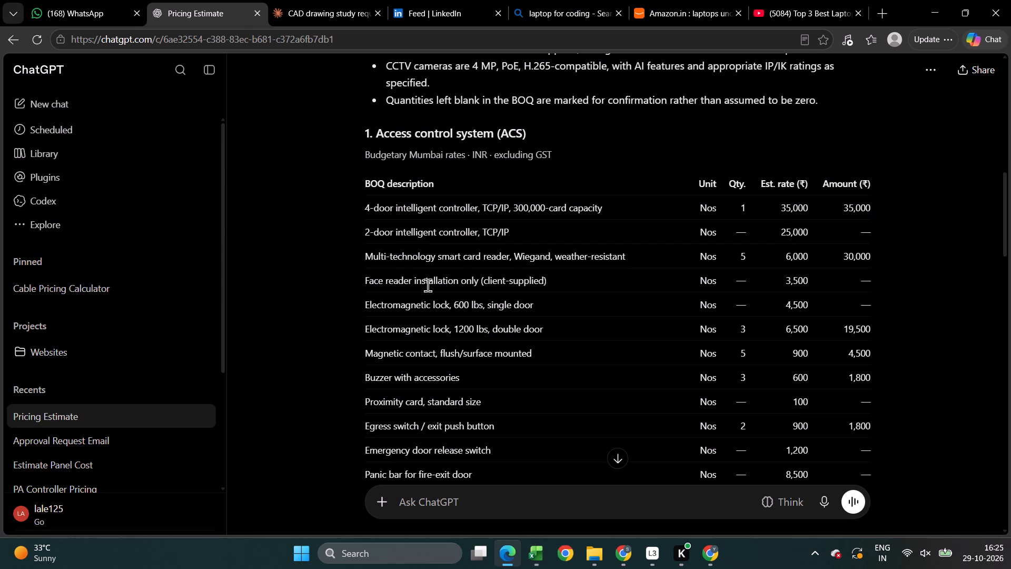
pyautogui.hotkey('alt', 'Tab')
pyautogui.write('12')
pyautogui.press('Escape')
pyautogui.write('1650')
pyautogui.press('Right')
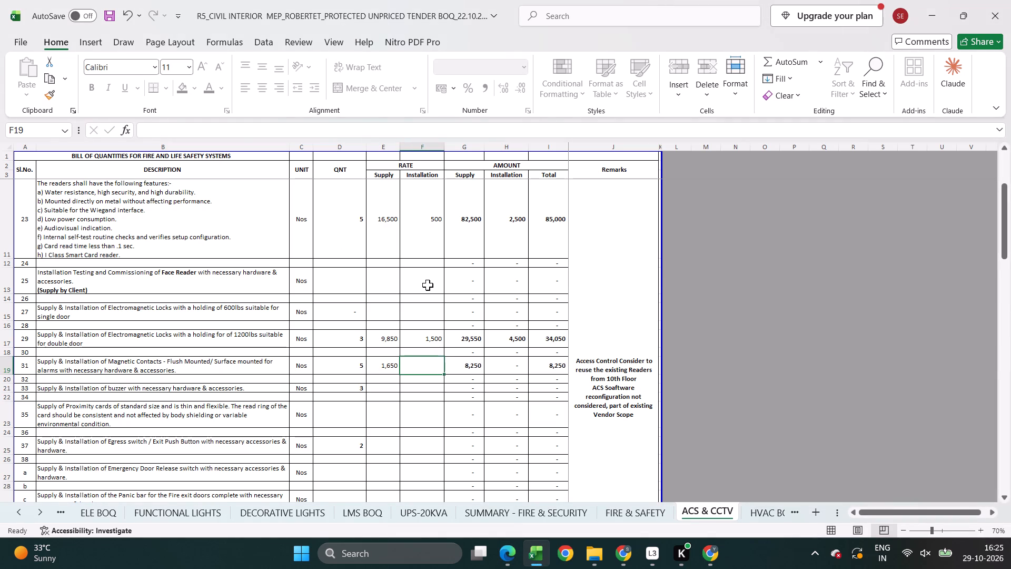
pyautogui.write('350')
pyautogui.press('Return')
# Consult ChatGPT's estimate and price the buzzer with accessories at 1250 supply and 350 installation.
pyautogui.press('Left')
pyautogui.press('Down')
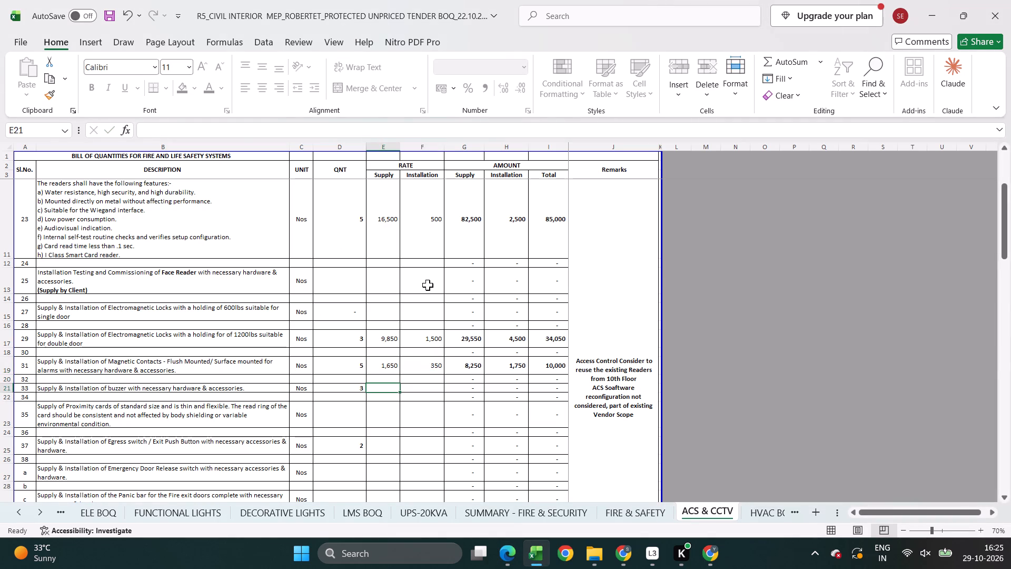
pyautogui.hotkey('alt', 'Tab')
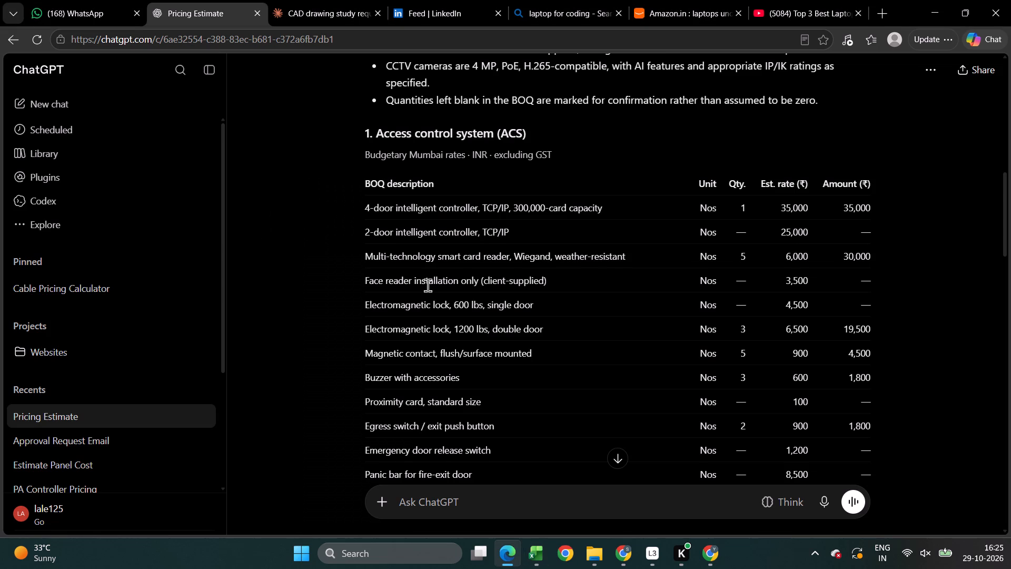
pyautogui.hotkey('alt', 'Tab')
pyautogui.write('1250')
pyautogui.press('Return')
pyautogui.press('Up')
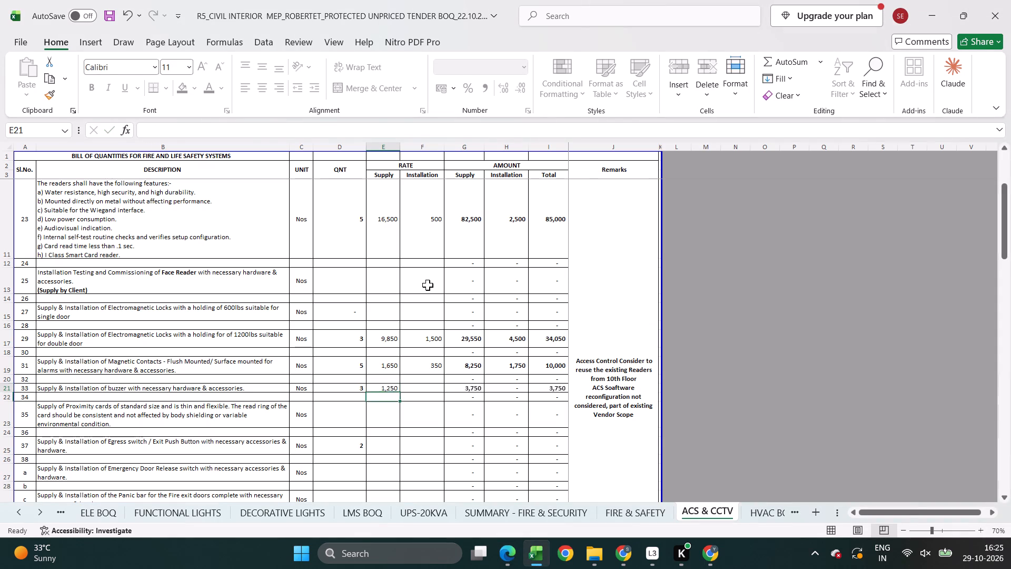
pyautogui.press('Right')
pyautogui.write('350')
pyautogui.press('Left')
# Consult ChatGPT's estimate and price the egress switch / exit push button at 1950 supply and 250 installation.
pyautogui.press('Down')
pyautogui.press('Down')
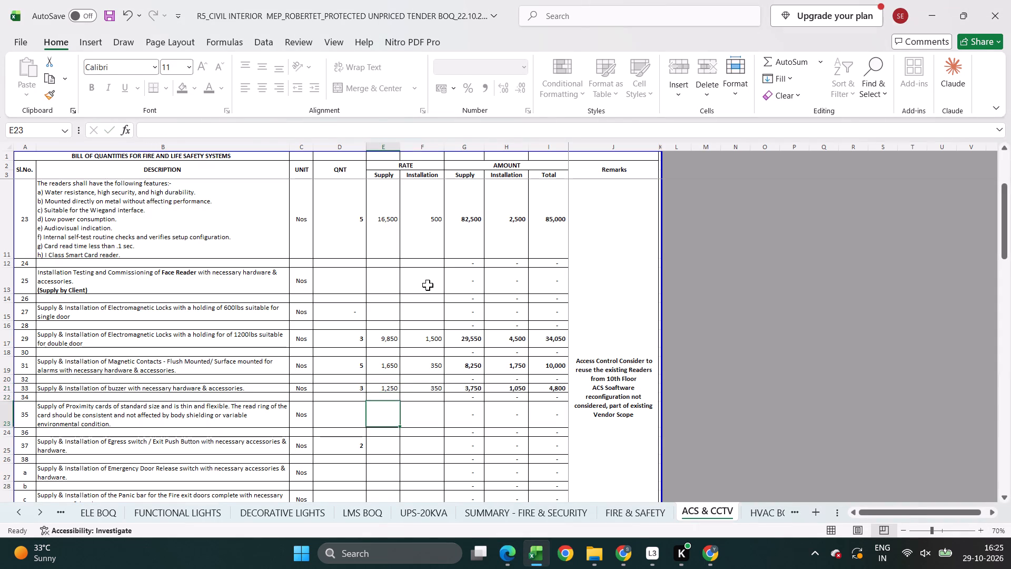
pyautogui.press('Down')
pyautogui.press('Down')
pyautogui.hotkey('alt', 'Tab')
pyautogui.hotkey('alt', 'Tab')
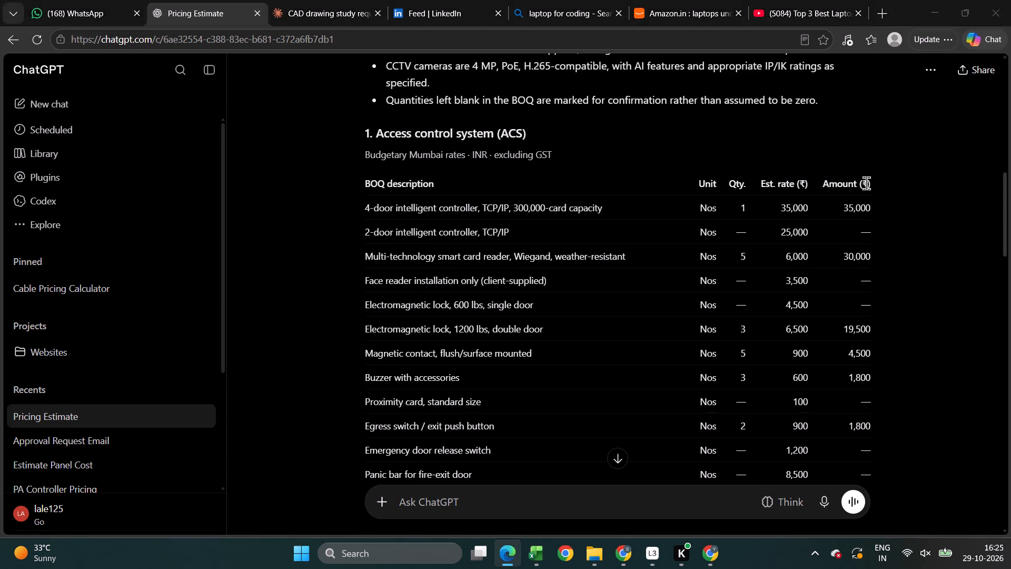
pyautogui.write('1950')
pyautogui.press('Right')
pyautogui.write('250')
pyautogui.press('Return')
# Enter supply rates for the access control cables: 210 for 4 core, 290 for 8 core and 190 for 2 core.
pyautogui.press('Left')
pyautogui.press('Left')
pyautogui.hotkey('ctrl', 'Down')
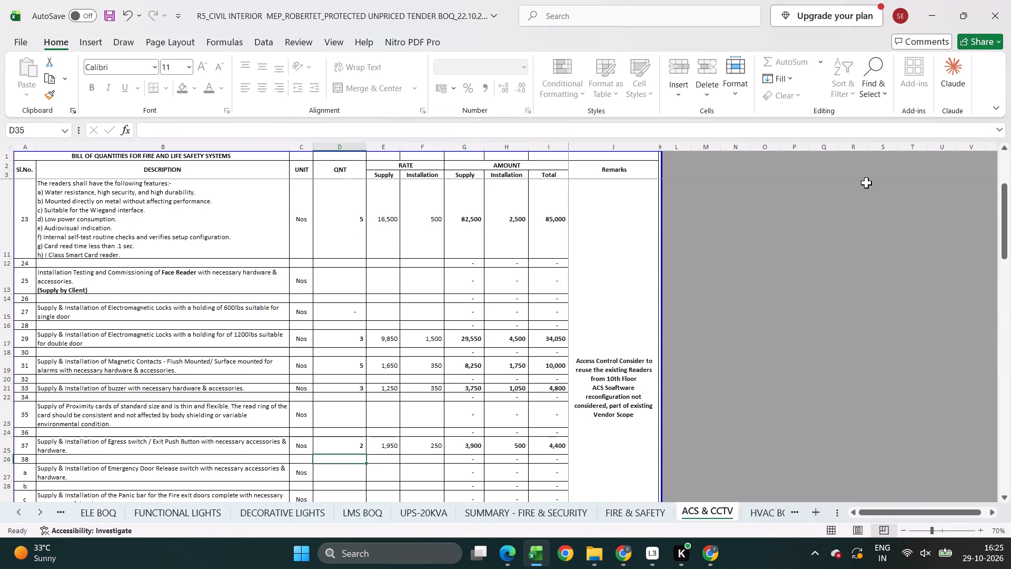
pyautogui.hotkey('ctrl', 'Down')
pyautogui.hotkey('ctrl', 'Down')
pyautogui.hotkey('ctrl', 'Up')
pyautogui.hotkey('ctrl', 'Down')
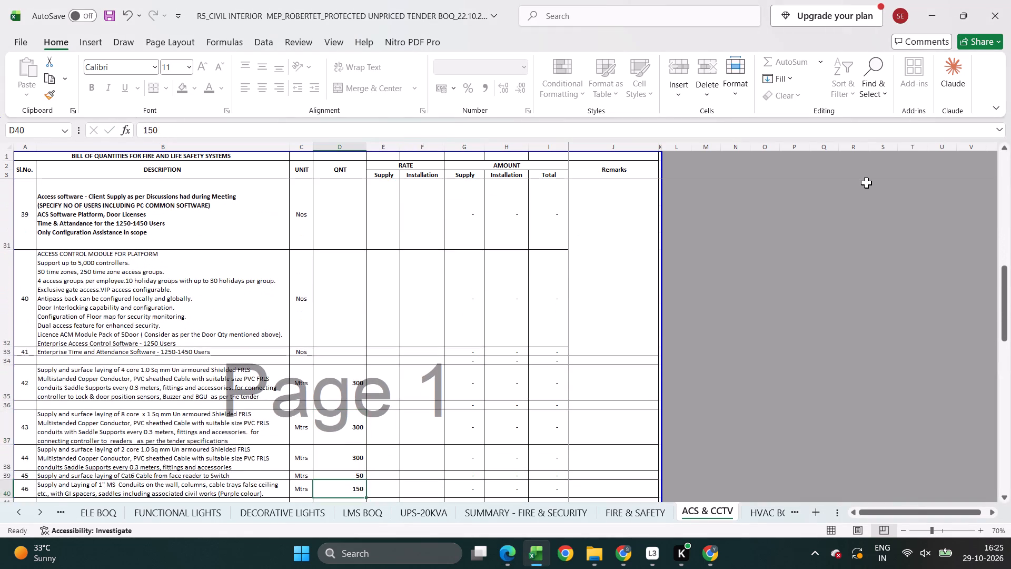
pyautogui.hotkey('ctrl', 'Down')
pyautogui.hotkey('ctrl', 'Up')
pyautogui.hotkey('ctrl', 'Up')
pyautogui.hotkey('ctrl', 'Up')
pyautogui.press('Right')
pyautogui.write('210')
pyautogui.press('Return')
pyautogui.press('Return')
pyautogui.write('290')
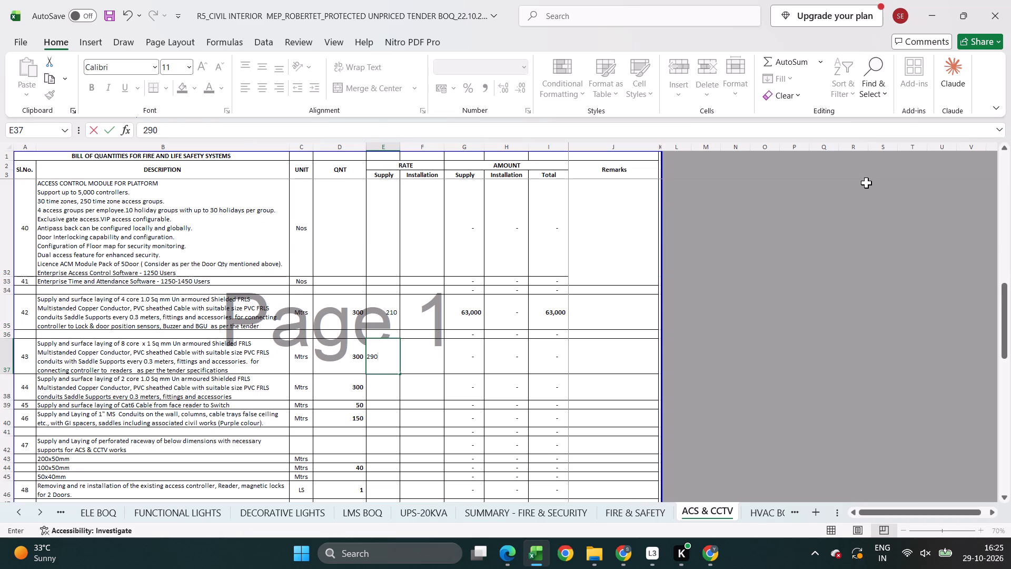
pyautogui.press('Down')
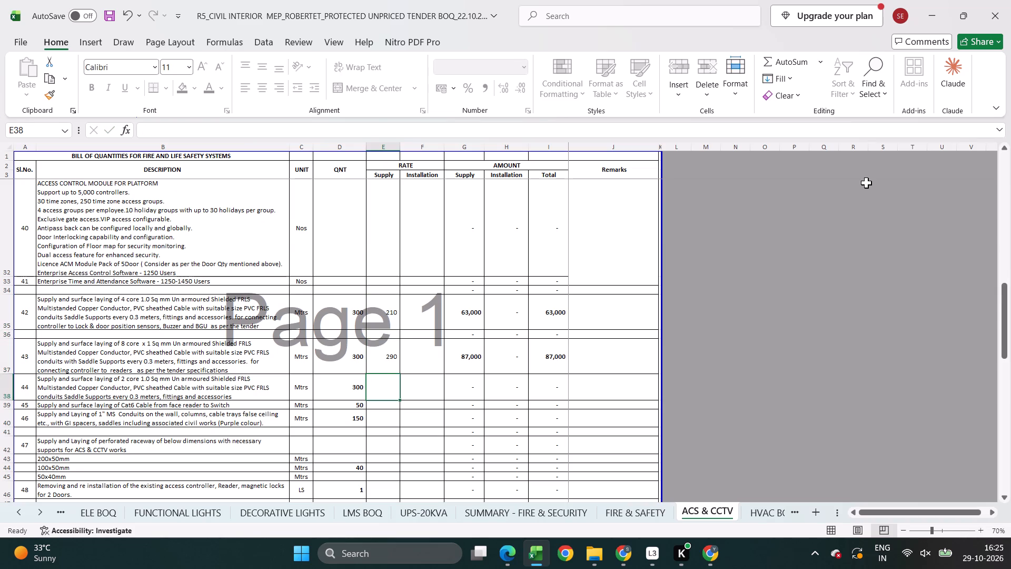
pyautogui.write('16')
pyautogui.press('Escape')
pyautogui.write('190')
pyautogui.press('Up')
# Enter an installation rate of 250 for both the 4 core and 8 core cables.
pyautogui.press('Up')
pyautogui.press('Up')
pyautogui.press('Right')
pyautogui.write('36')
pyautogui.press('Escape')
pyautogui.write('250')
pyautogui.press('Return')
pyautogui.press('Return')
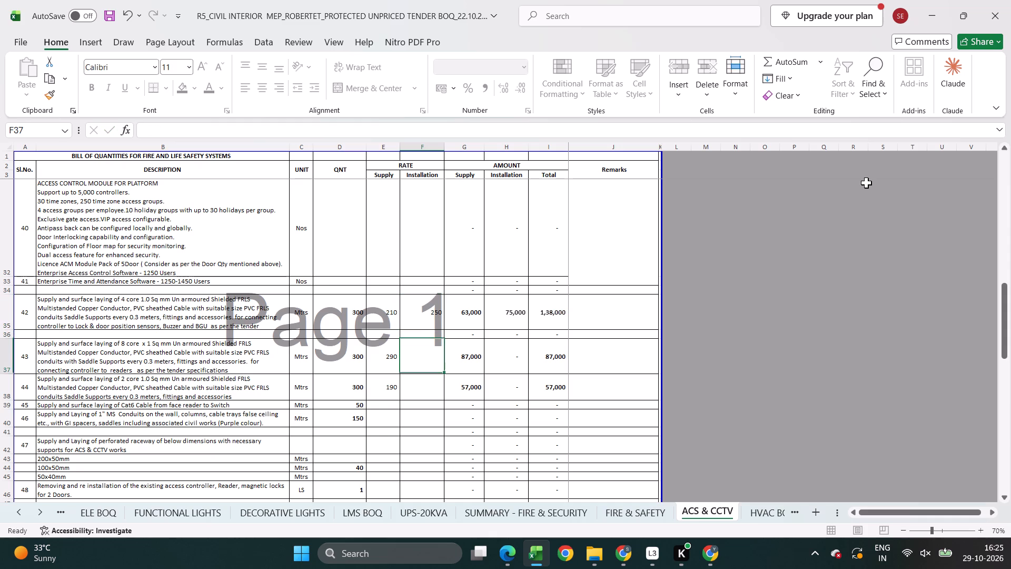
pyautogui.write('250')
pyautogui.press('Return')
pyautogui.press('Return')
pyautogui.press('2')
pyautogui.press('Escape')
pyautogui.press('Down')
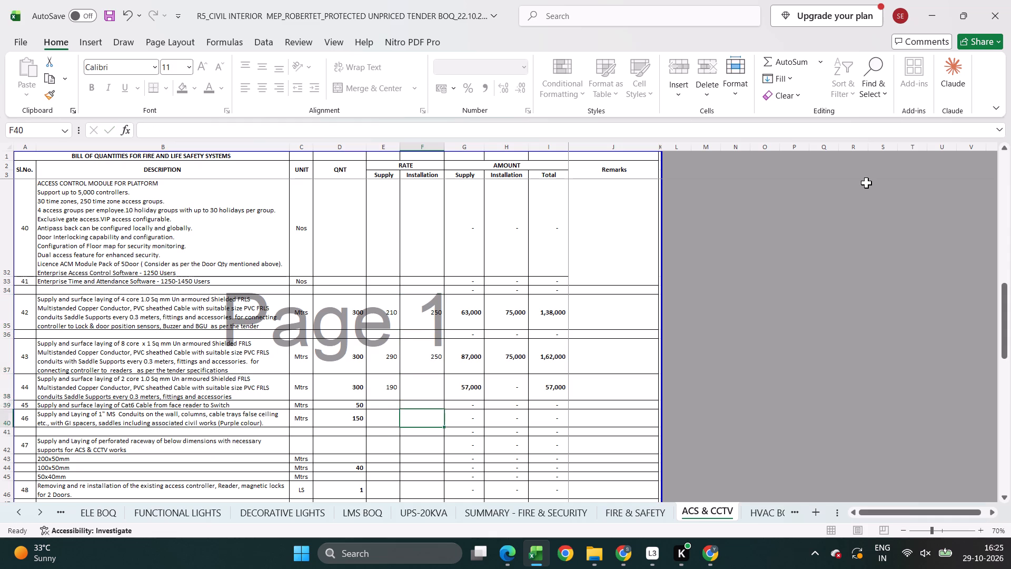
# Set the cable installation rates to 35 for 4 core, 25 for 8 core and 15 for 2 core.
pyautogui.press('Up')
pyautogui.press('Up')
pyautogui.press('Up')
pyautogui.press('Up')
pyautogui.press('Up')
pyautogui.write('35')
pyautogui.press('Return')
pyautogui.press('Return')
pyautogui.write('25')
pyautogui.press('Return')
pyautogui.press('Return')
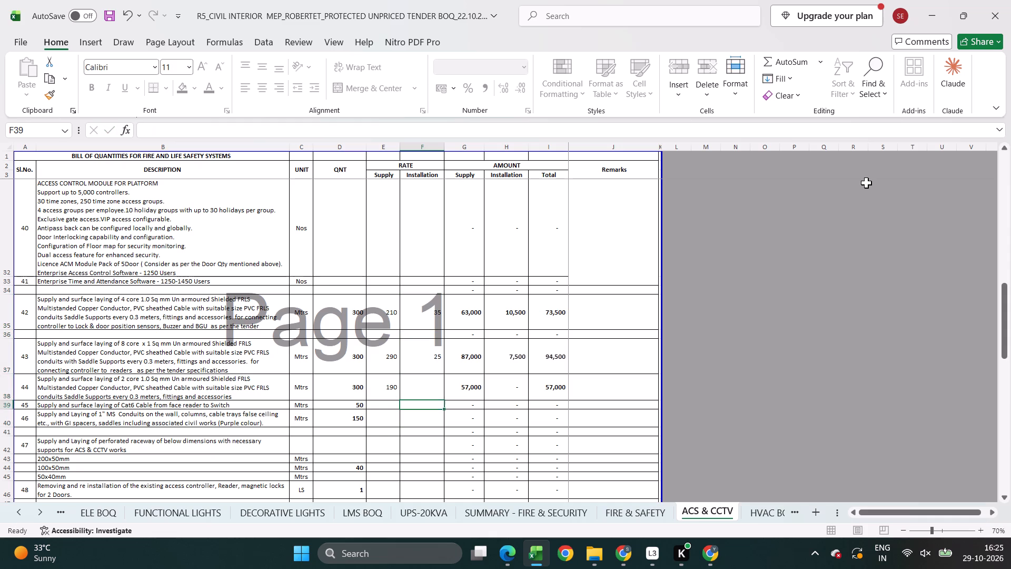
pyautogui.press('Up')
pyautogui.write('15')
pyautogui.press('Return')
# Price the Cat6 cable from face reader to switch at 110 supply and 35 installation.
pyautogui.press('Left')
pyautogui.press('Down')
pyautogui.press('Up')
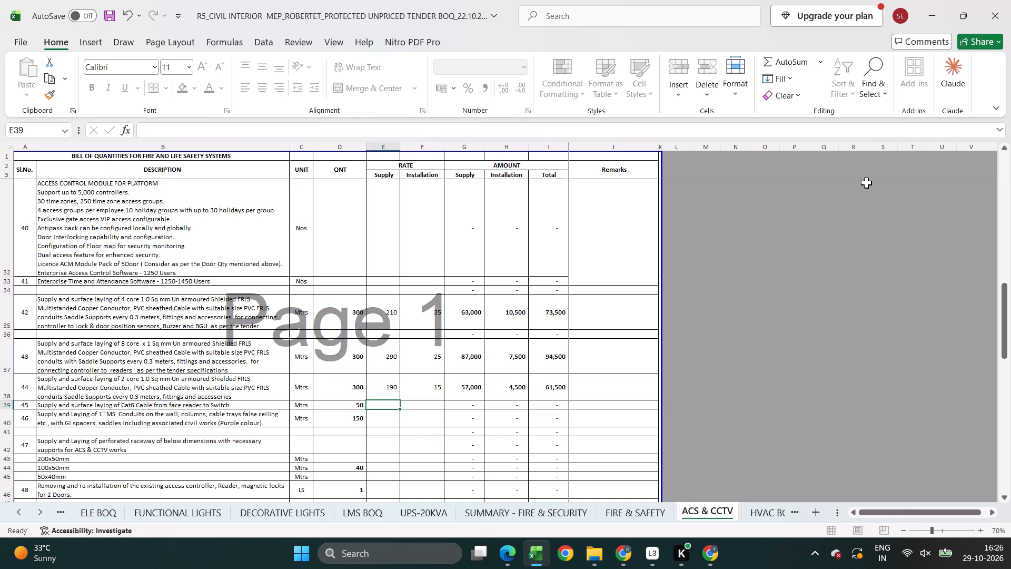
pyautogui.write('110')
pyautogui.press('Right')
pyautogui.write('35')
pyautogui.press('Return')
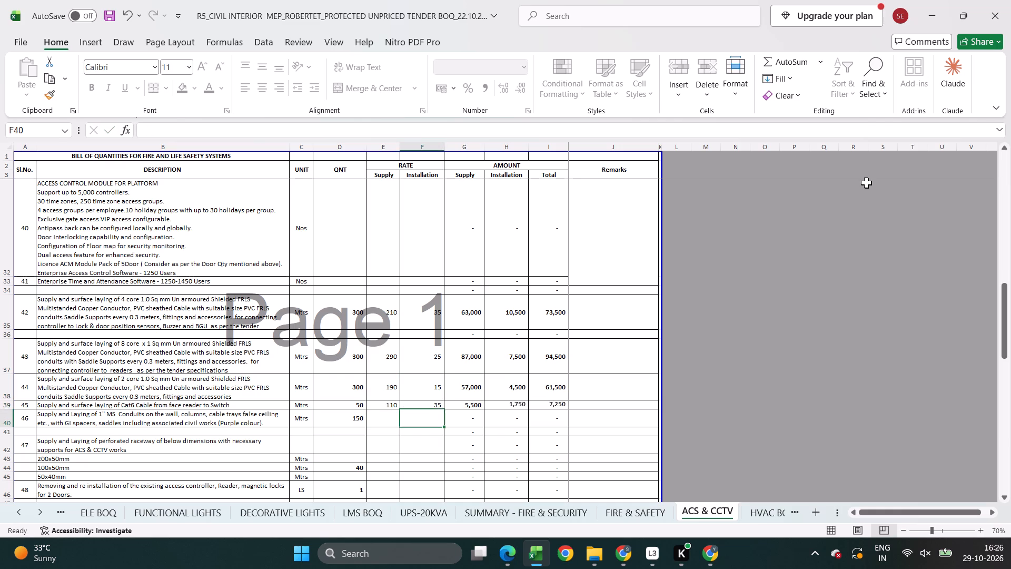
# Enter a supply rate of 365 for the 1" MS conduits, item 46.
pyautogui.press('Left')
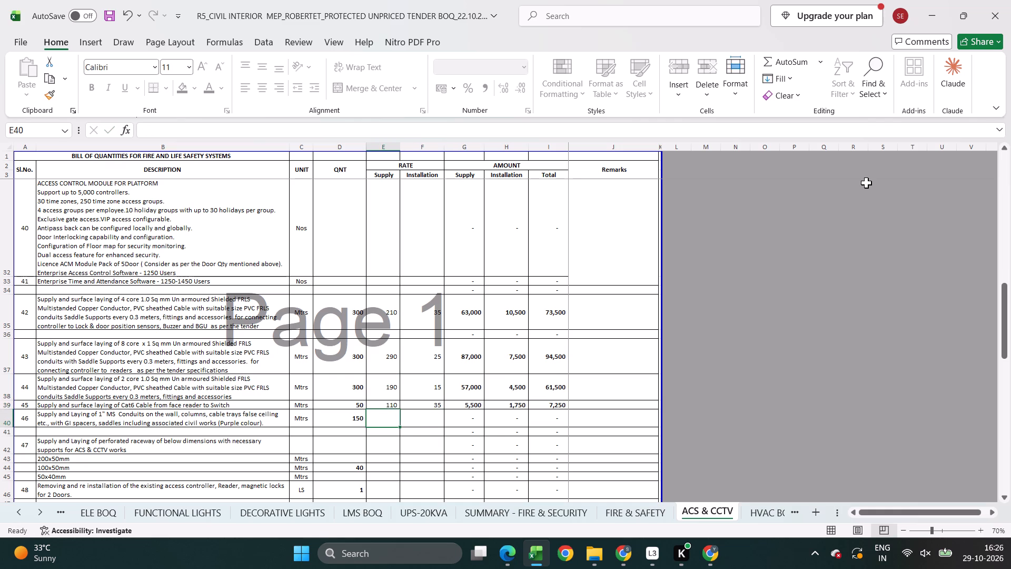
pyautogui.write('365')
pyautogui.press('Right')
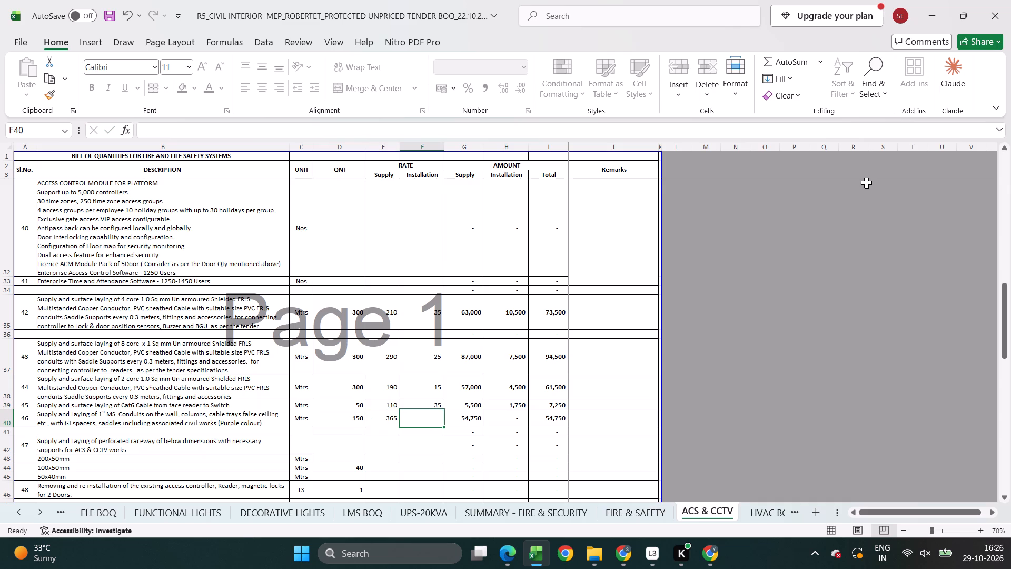
# Set the 1" MS conduit rates in item 46 to 165 supply and 25 installation.
pyautogui.press('Left')
pyautogui.press('2')
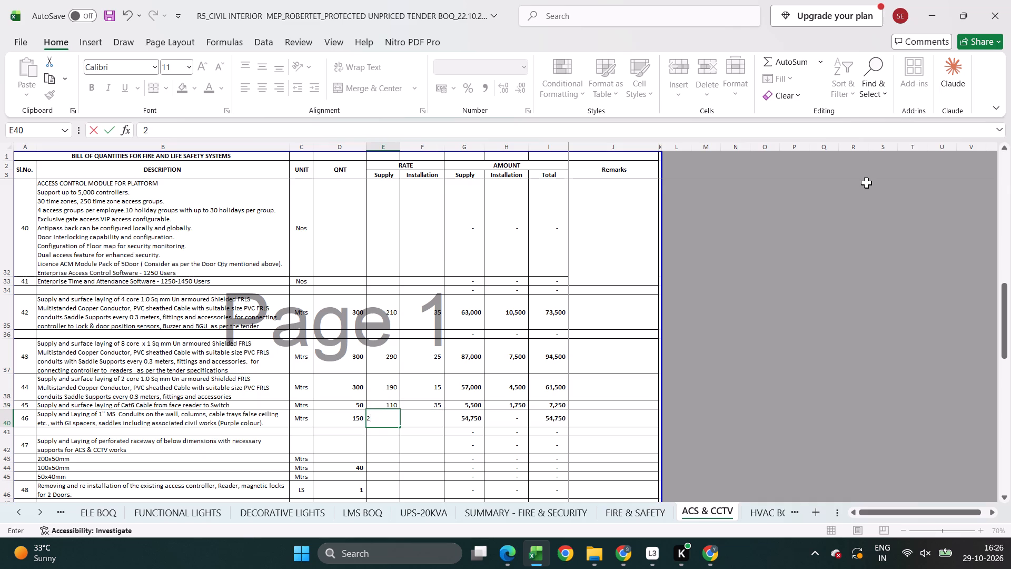
pyautogui.press('Escape')
pyautogui.write('18')
pyautogui.press('Escape')
pyautogui.write('165')
pyautogui.press('Right')
pyautogui.write('22')
pyautogui.press('Escape')
pyautogui.write('25')
pyautogui.press('Return')
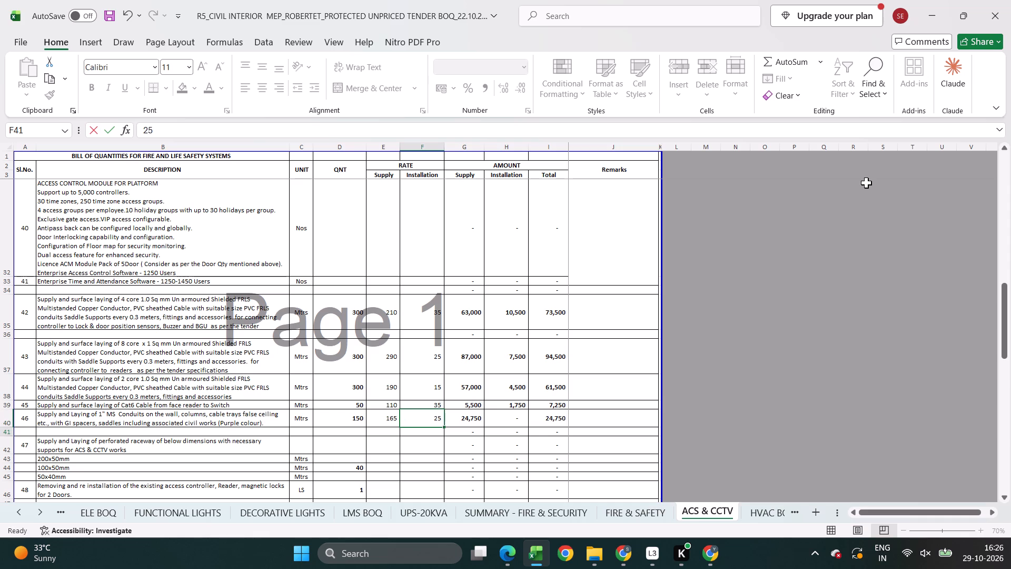
# Price the 100x50mm perforated raceway under item 47 at 545 supply and 110 installation.
pyautogui.press('Left')
pyautogui.press('Down')
pyautogui.press('Down')
pyautogui.press('Down')
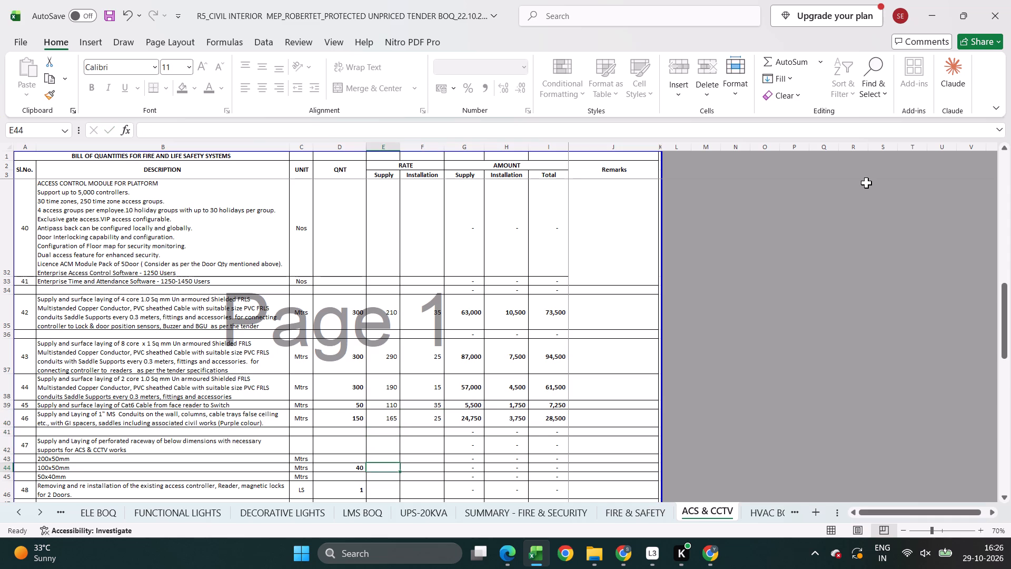
pyautogui.write('65')
pyautogui.press('Escape')
pyautogui.write('545')
pyautogui.press('Right')
pyautogui.press('1')
pyautogui.write('10')
pyautogui.press('Return')
# Set the installation rate to 25000 for removing and reinstalling the existing access controller, reader and locks, item 48.
pyautogui.press('Down')
pyautogui.write('2500')
pyautogui.press('Return')
pyautogui.press('Up')
pyautogui.press('F2')
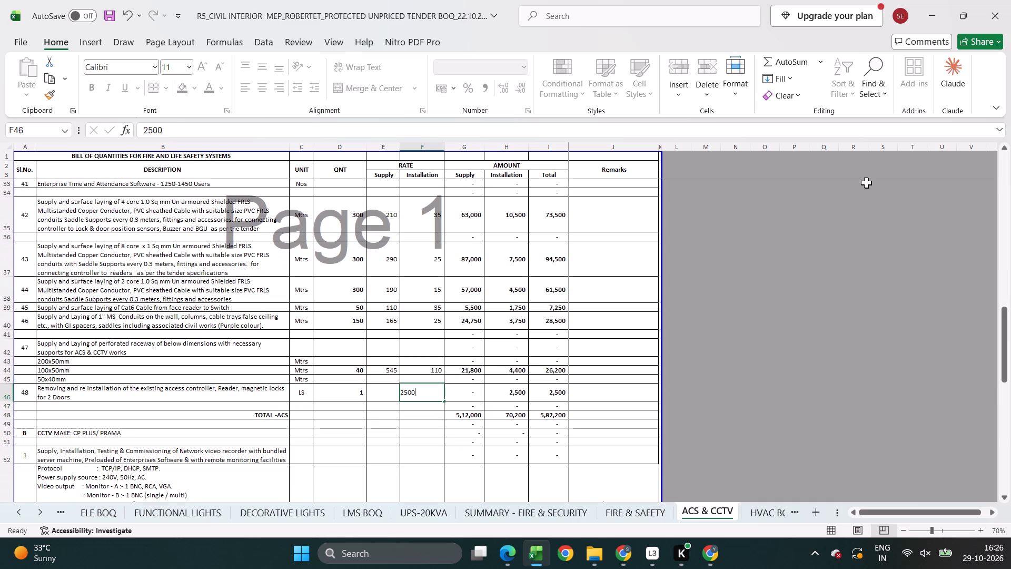
pyautogui.press('0')
pyautogui.press('Return')
pyautogui.scroll(-4, 681, 264)
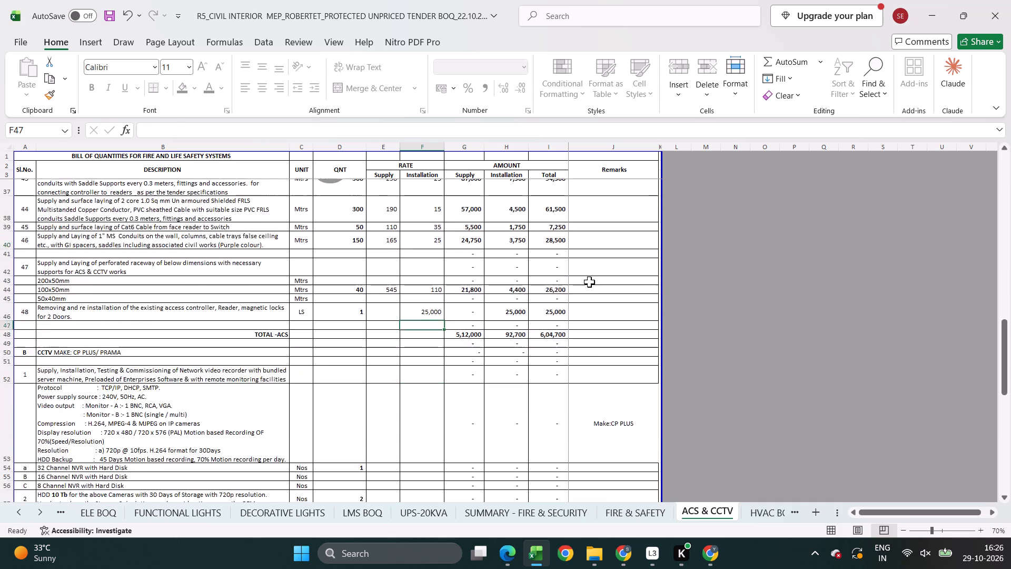
pyautogui.scroll(-2, 589, 282)
pyautogui.scroll(-1, 387, 400)
pyautogui.click(376, 359)
pyautogui.hotkey('alt', 'Tab')
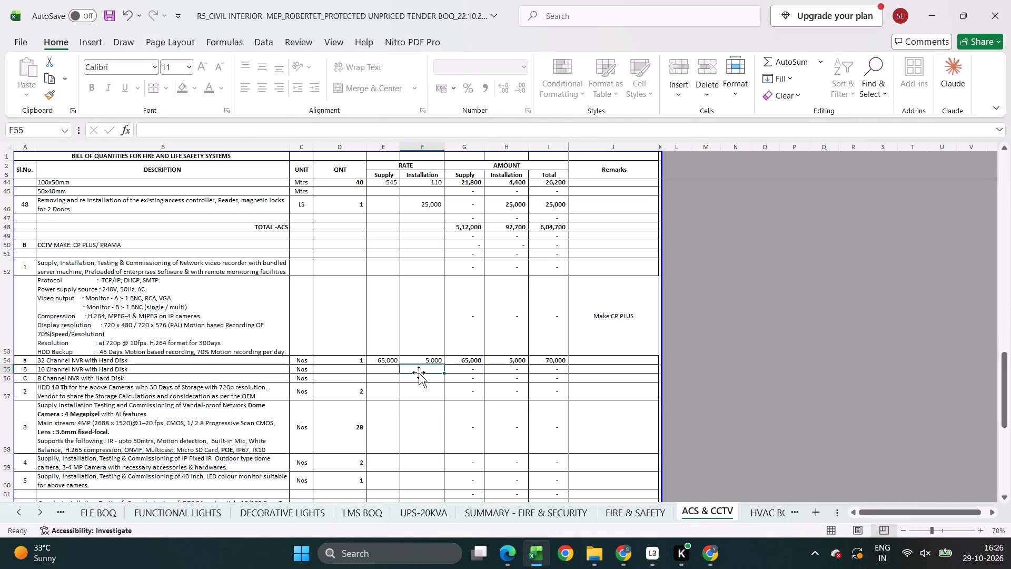
# Price the 10 Tb HDD, CCTV item 2, at 45000 supply and 5000 installation against ChatGPT's estimate.
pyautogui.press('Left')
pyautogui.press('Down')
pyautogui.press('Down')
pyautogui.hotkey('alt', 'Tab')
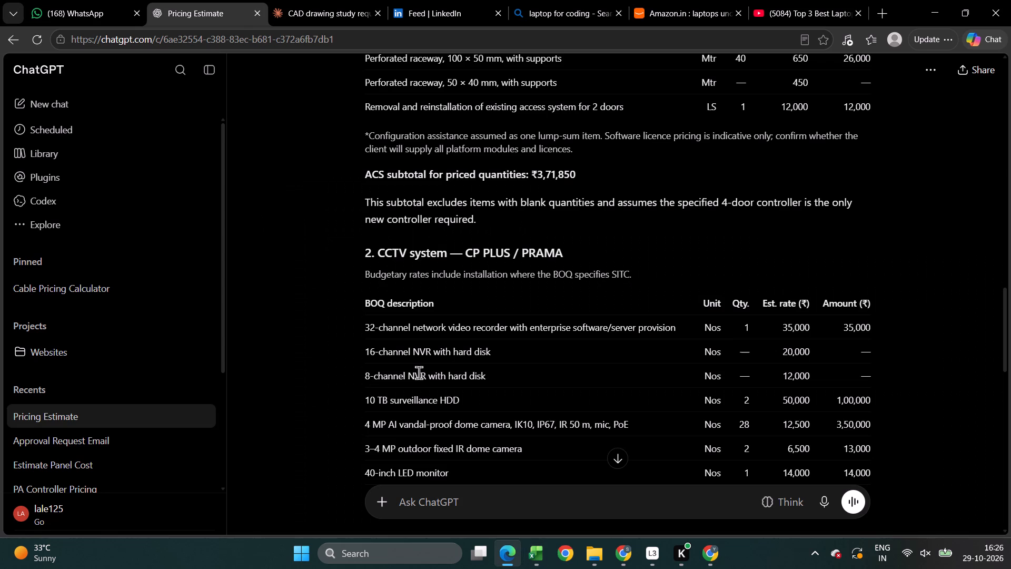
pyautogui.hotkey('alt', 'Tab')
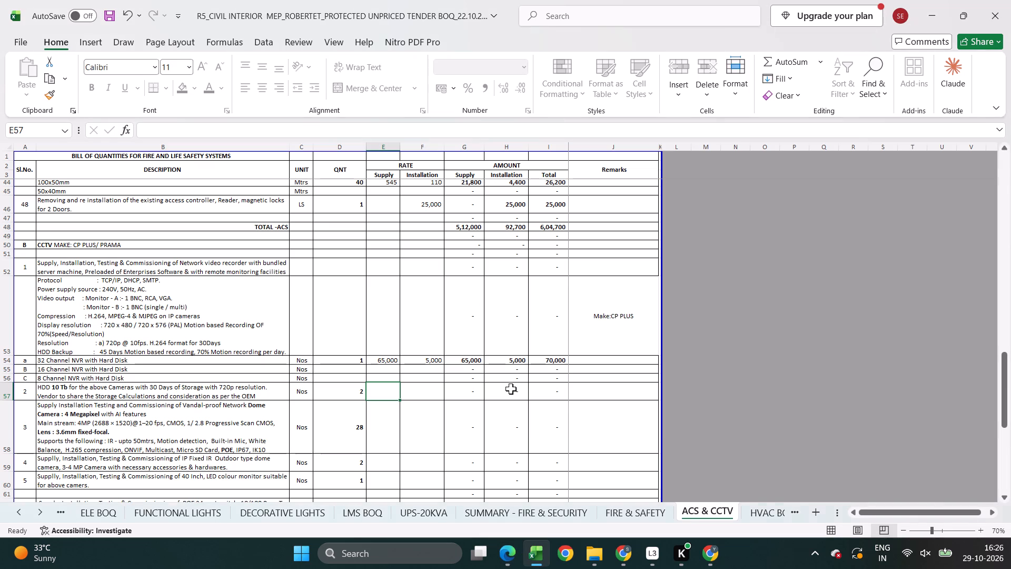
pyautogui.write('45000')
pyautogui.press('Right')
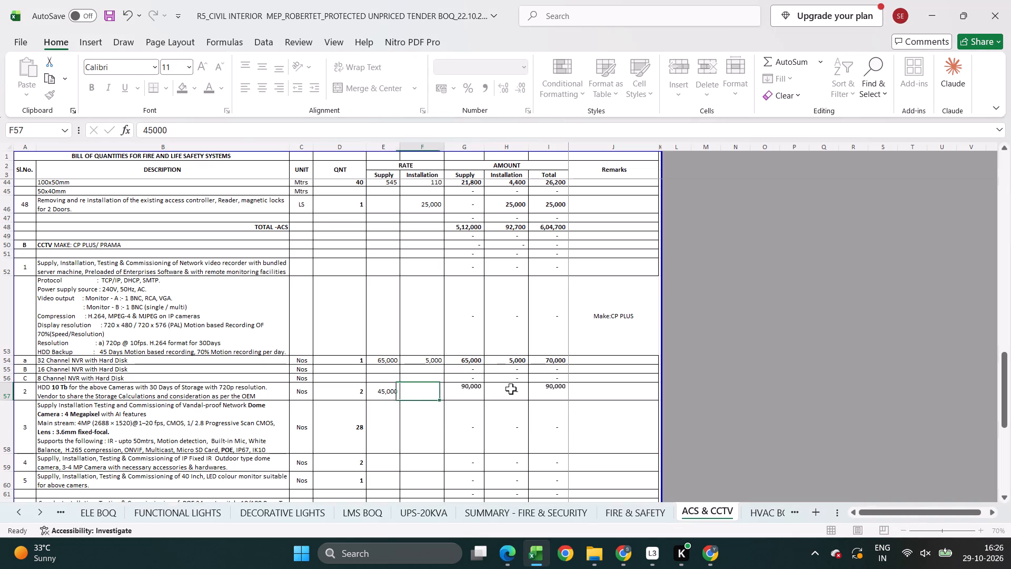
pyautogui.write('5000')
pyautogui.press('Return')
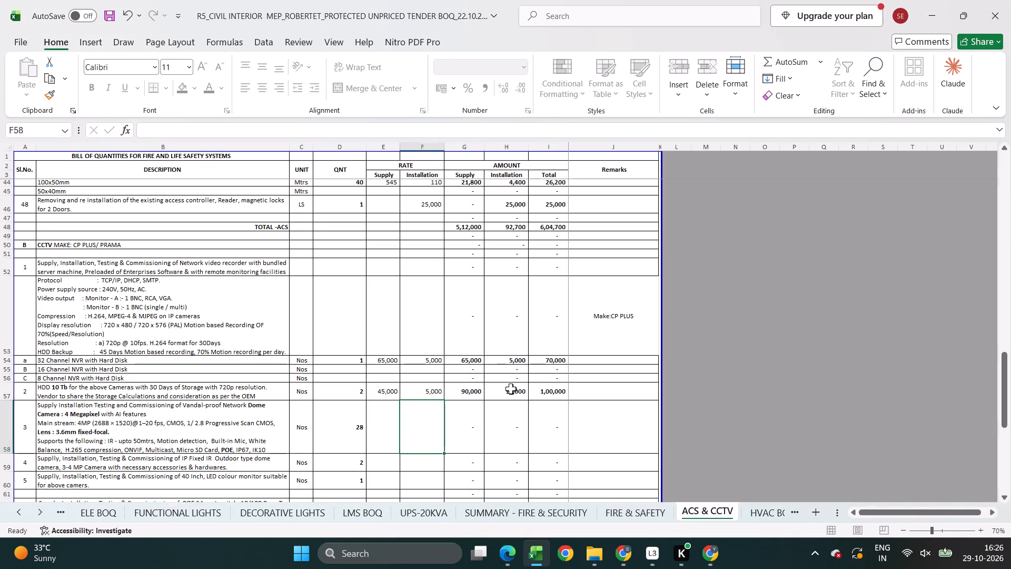
# Recheck ChatGPT's estimate and set the 10 Tb HDD supply rate to 75000.
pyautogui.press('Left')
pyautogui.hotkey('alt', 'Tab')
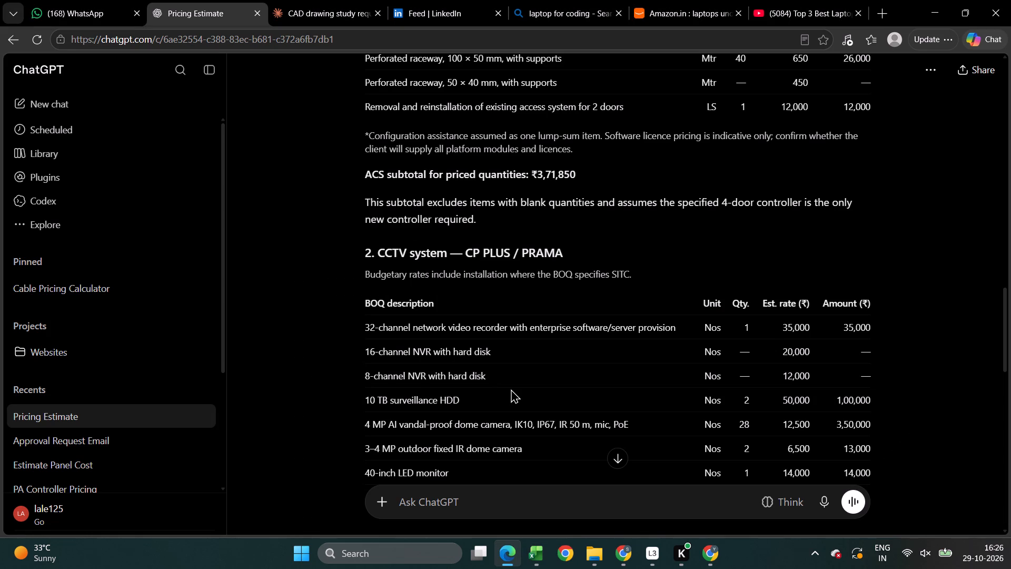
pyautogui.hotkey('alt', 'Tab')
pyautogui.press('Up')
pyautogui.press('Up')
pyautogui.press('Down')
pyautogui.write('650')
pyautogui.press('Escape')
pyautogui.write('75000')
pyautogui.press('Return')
# Price the 4 Megapixel vandal-proof dome camera, CCTV item 3, at 16500 supply and 1500 installation.
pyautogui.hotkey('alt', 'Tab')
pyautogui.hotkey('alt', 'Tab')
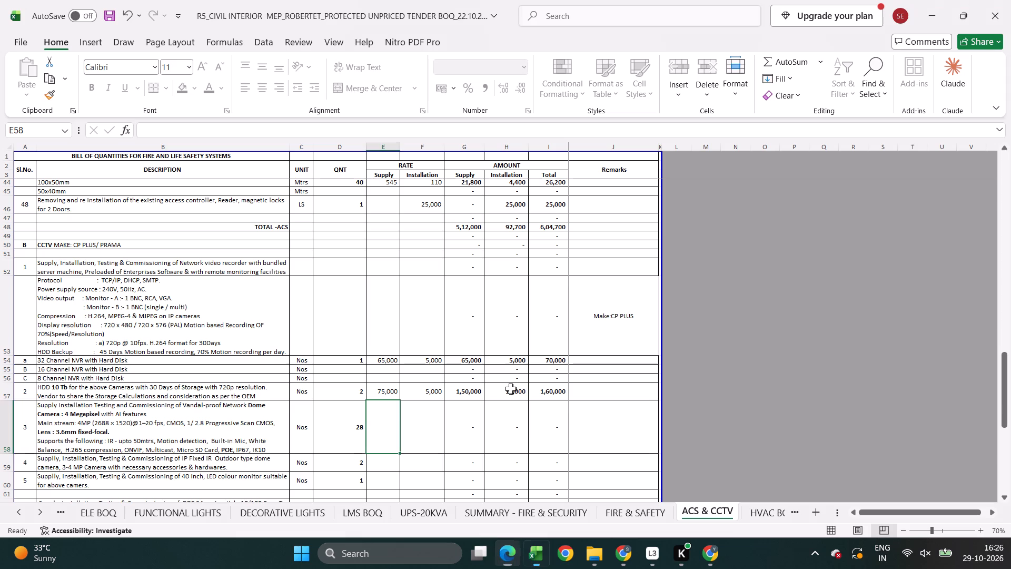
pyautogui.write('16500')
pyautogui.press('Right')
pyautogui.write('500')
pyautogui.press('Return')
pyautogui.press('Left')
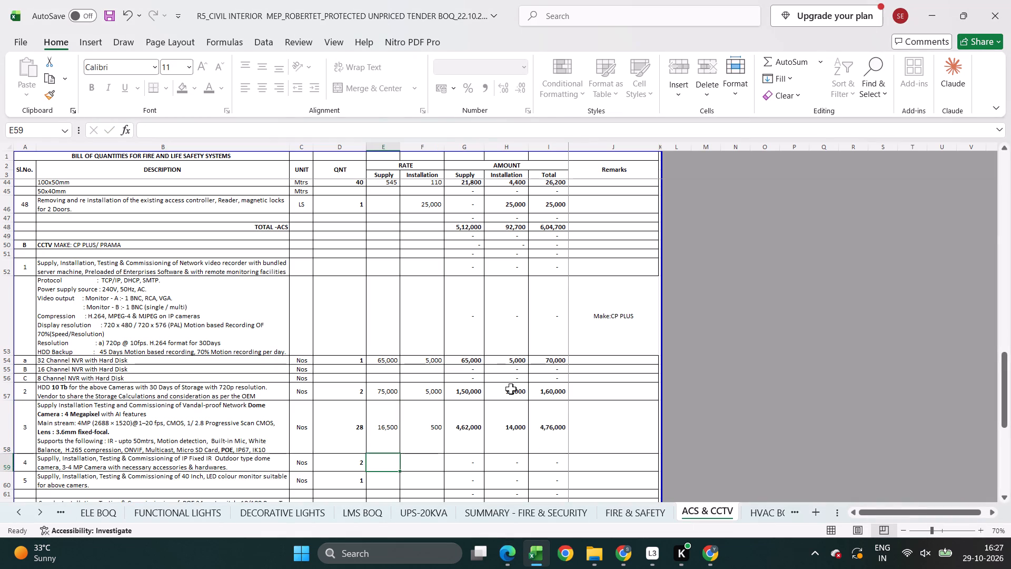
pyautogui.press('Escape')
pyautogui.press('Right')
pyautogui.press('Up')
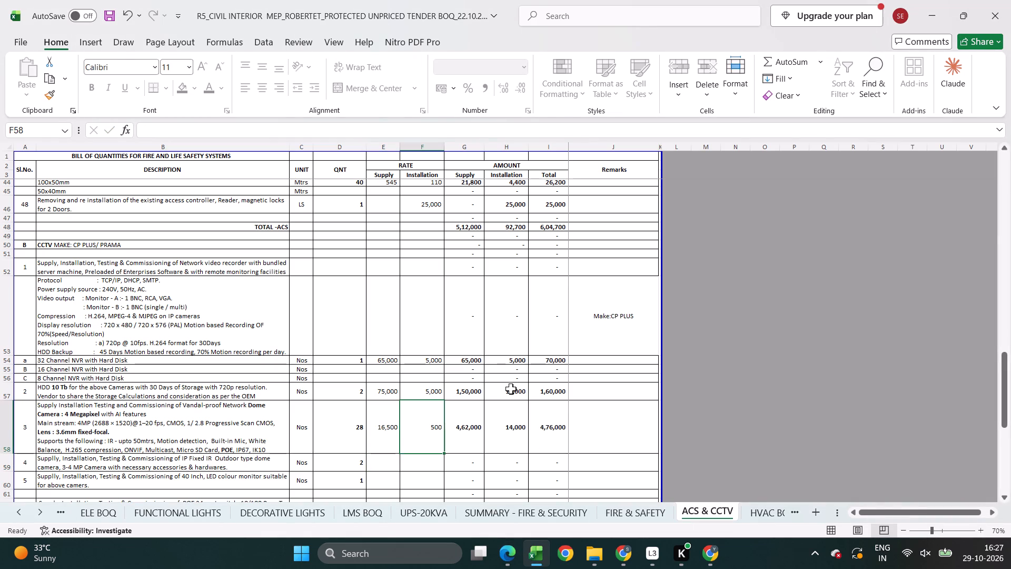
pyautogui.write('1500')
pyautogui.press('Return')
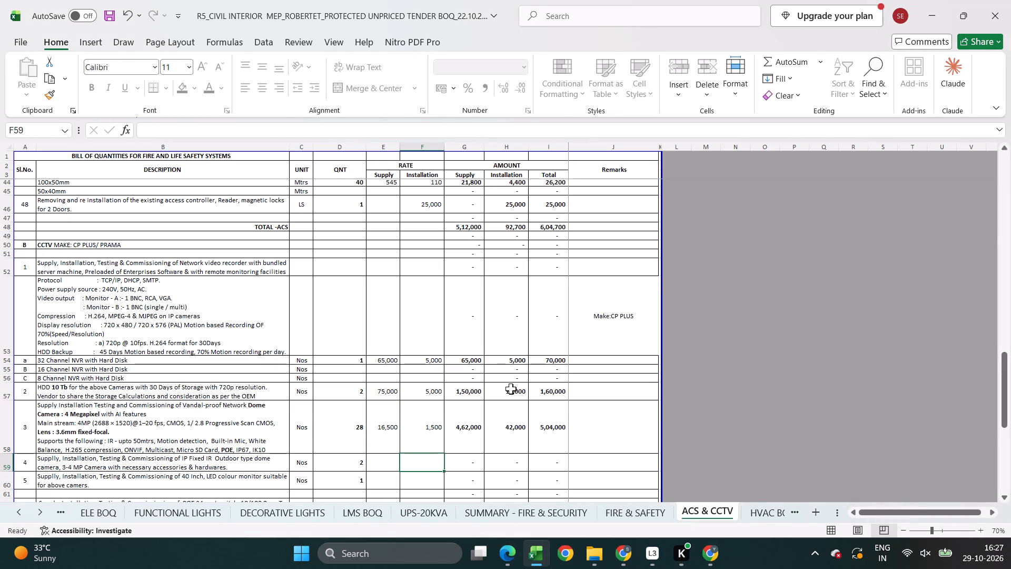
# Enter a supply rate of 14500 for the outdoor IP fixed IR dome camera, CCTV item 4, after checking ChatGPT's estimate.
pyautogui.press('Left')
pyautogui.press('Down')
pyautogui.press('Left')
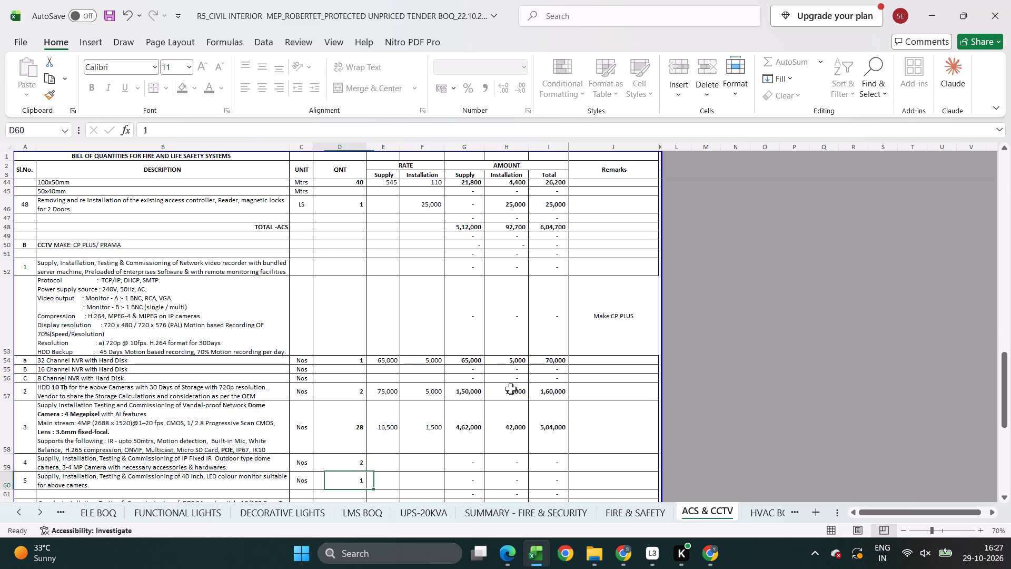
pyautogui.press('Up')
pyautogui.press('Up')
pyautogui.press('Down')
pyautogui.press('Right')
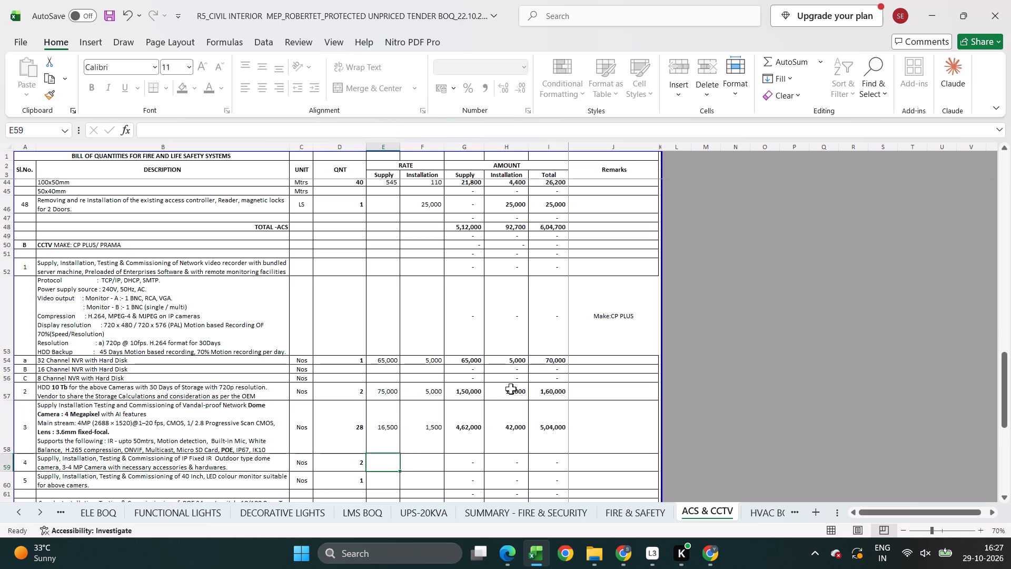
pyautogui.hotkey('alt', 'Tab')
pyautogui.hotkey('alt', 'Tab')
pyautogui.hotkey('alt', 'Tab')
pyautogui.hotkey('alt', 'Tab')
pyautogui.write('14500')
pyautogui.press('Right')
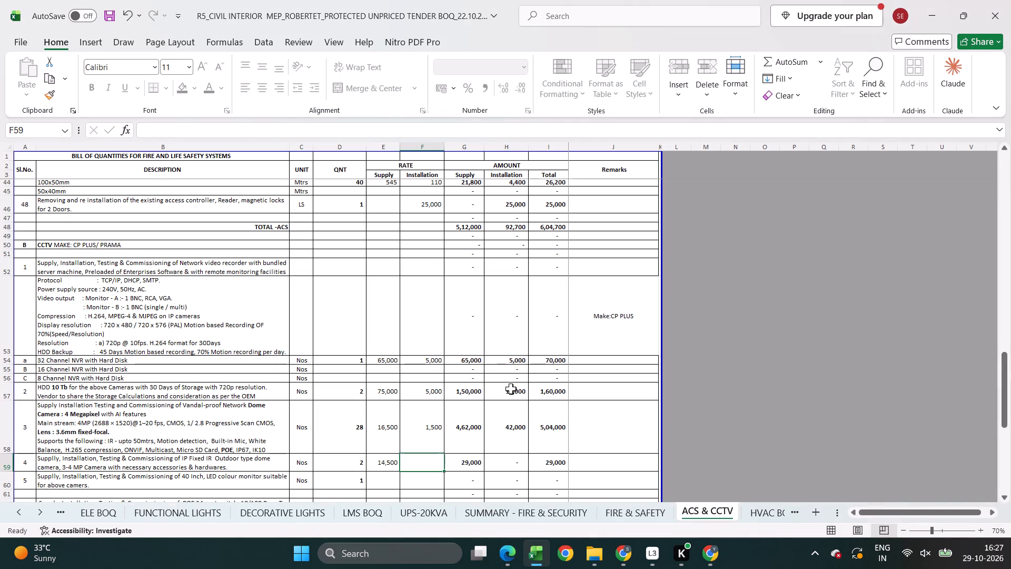
# Set the outdoor IP fixed IR dome camera rates in CCTV item 4 to 19500 supply and 1500 installation.
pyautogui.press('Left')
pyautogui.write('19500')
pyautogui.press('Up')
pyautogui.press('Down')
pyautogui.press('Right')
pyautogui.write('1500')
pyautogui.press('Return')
# Price the 40 inch LED colour monitor, CCTV item 5, at 22650 supply and 1500 installation, using ChatGPT's estimate as reference.
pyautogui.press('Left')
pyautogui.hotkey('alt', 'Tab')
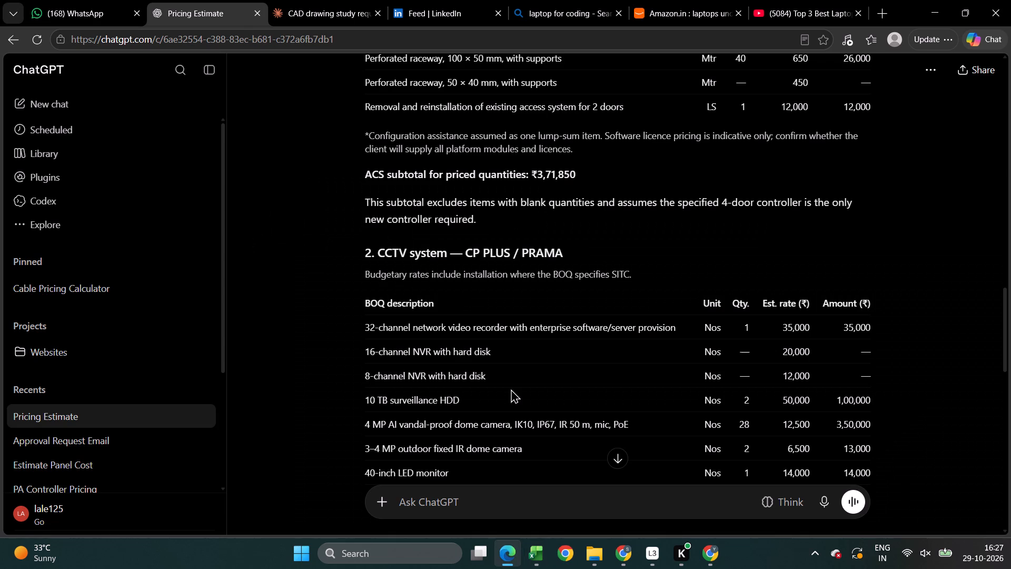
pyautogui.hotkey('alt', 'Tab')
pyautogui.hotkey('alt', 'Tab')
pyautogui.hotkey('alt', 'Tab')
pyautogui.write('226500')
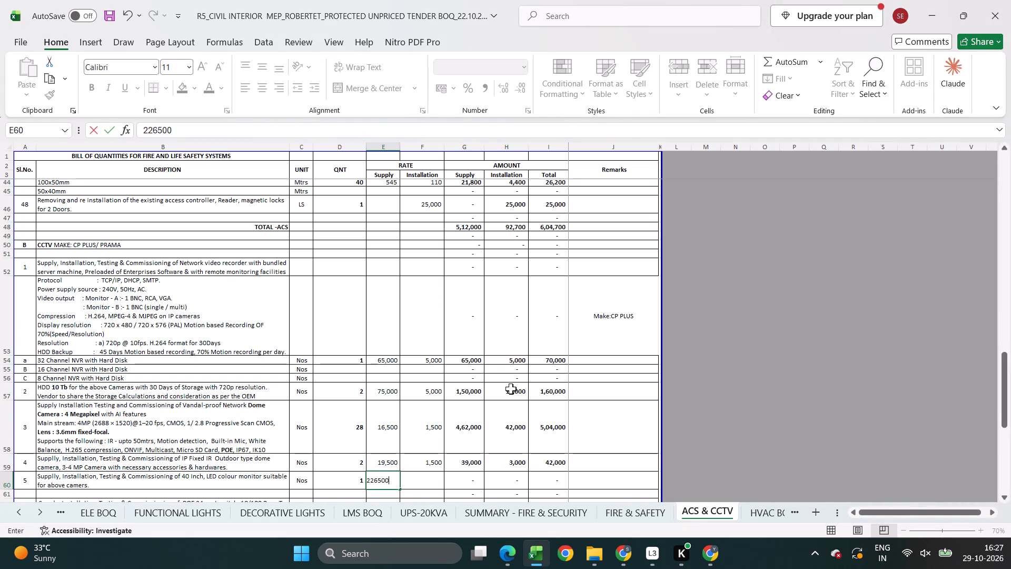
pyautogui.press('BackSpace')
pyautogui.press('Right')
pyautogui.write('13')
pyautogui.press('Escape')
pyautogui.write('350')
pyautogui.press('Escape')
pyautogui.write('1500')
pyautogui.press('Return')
# Check ChatGPT's PoE switch estimates and enter a supply rate of 36500 for the POE 24 port switch, item 6.
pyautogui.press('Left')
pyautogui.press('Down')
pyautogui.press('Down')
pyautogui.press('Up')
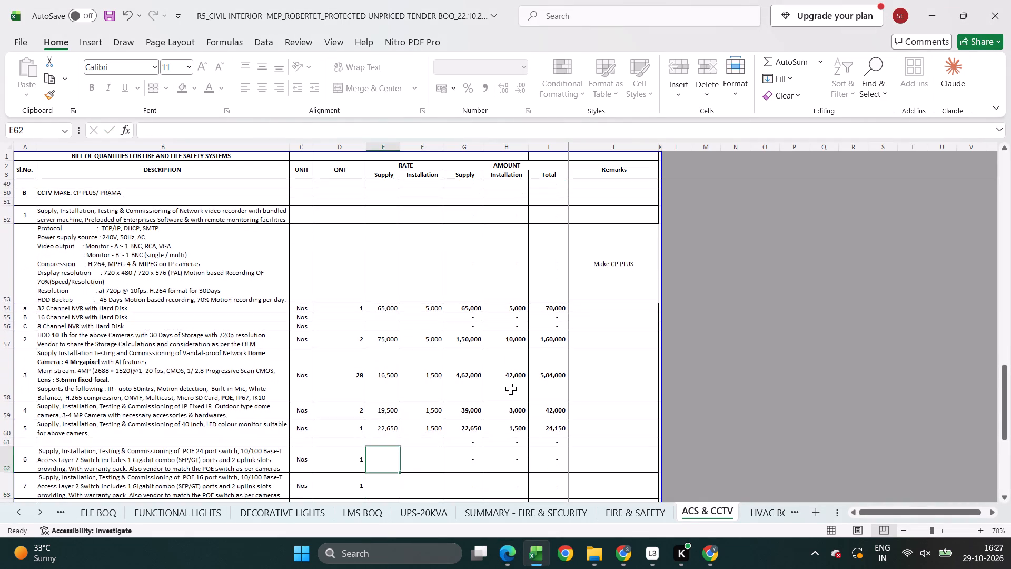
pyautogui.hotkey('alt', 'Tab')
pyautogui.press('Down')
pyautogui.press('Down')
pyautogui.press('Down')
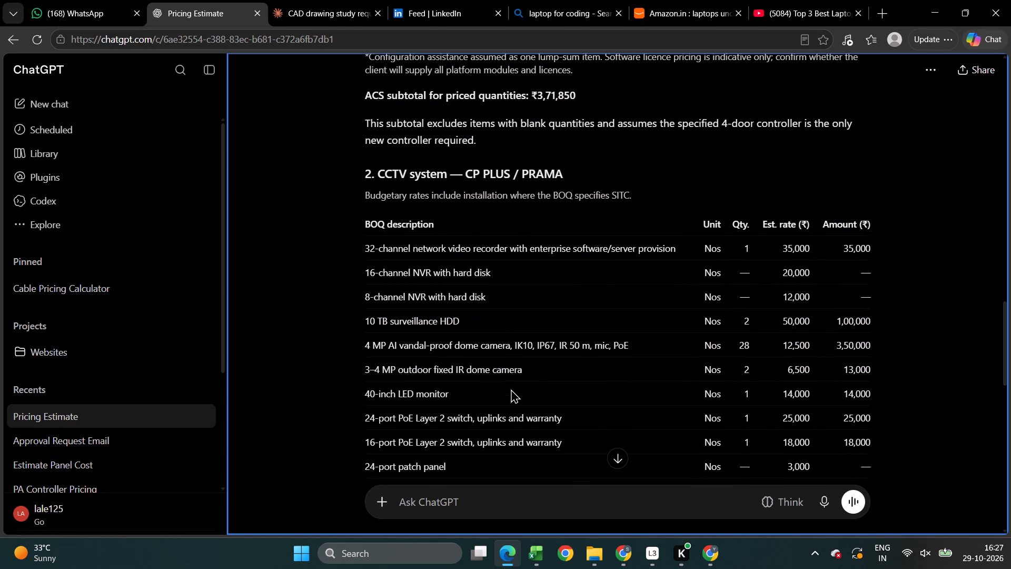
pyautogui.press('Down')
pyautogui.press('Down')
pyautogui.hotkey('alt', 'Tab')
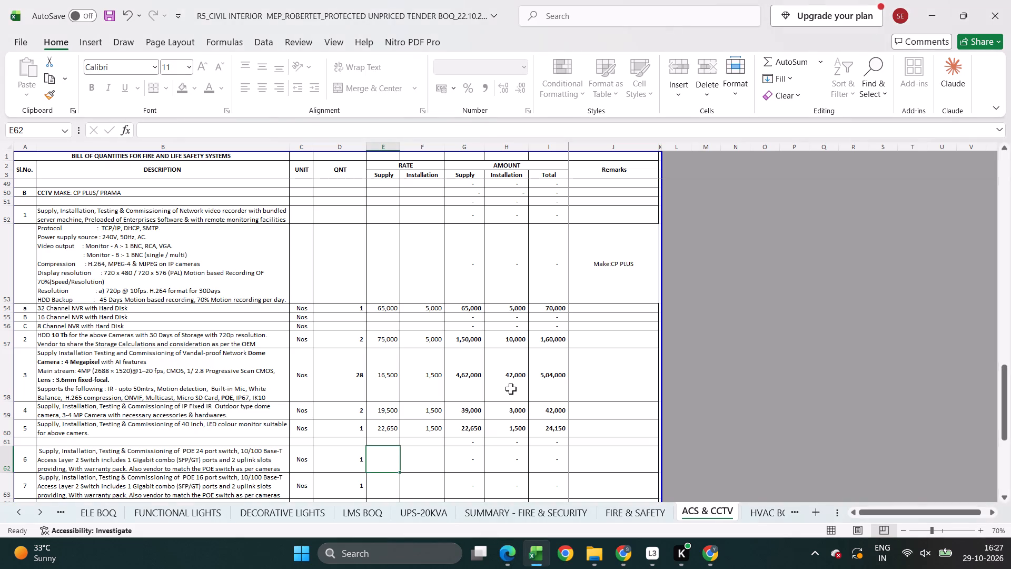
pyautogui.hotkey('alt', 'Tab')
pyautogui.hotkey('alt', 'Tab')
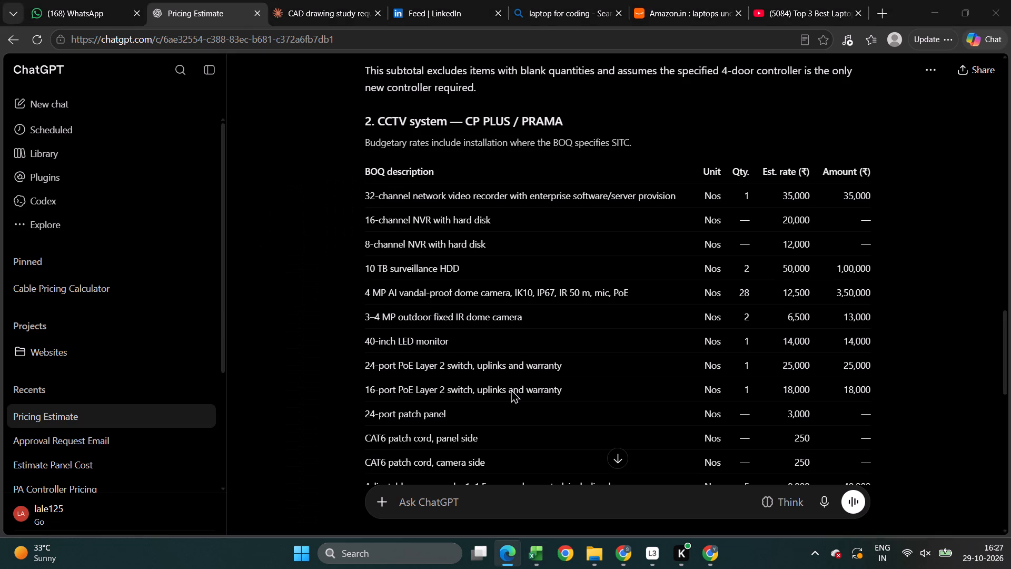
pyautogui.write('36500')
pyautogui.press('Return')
# Enter a supply rate of 22500 for the POE 16 port switch, item 7, after checking ChatGPT's estimate.
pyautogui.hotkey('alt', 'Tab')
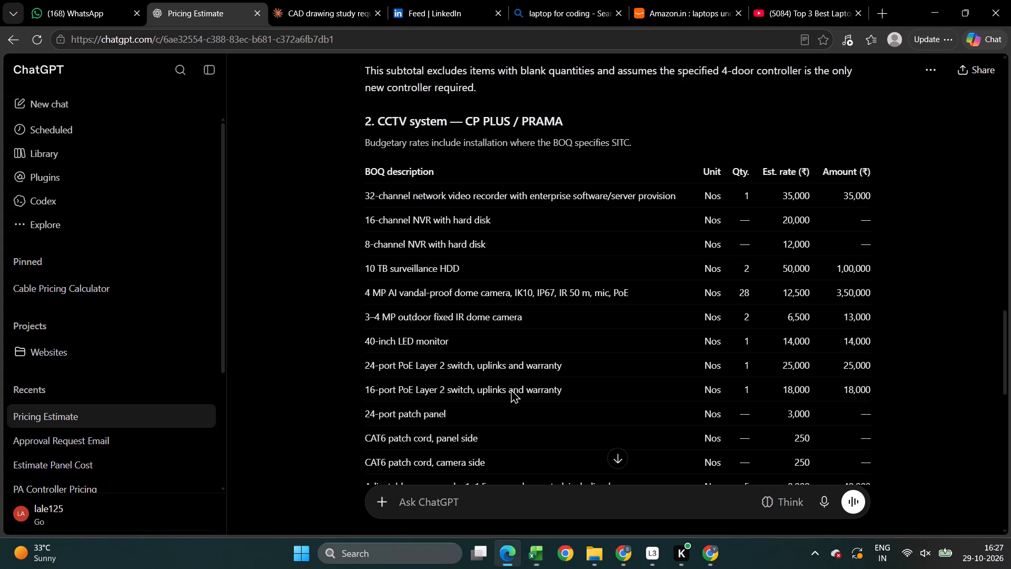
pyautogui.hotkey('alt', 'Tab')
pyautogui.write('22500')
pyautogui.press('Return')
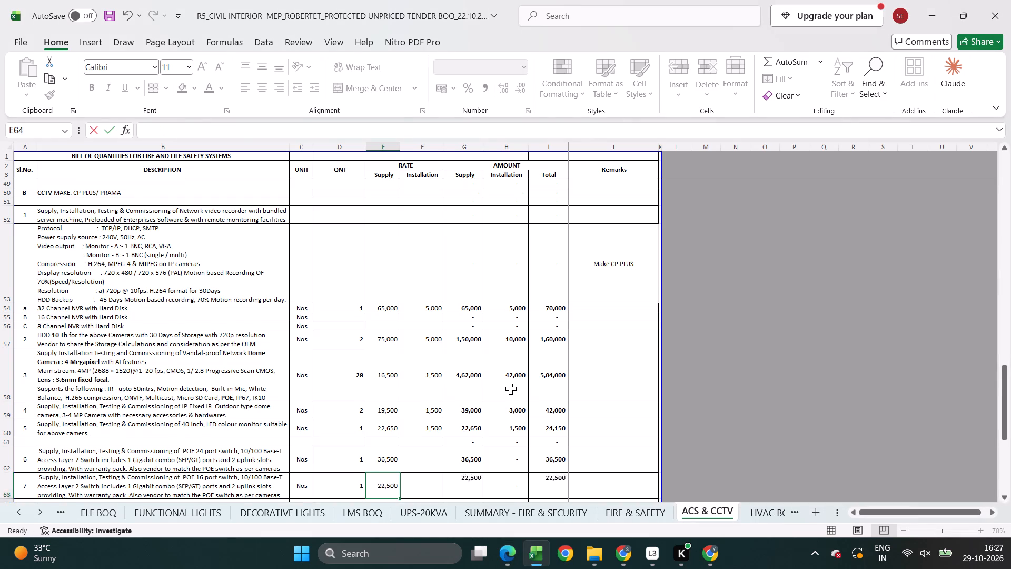
# Set the POE switch installation rates to 2500 for the 24 port and 1500 for the 16 port.
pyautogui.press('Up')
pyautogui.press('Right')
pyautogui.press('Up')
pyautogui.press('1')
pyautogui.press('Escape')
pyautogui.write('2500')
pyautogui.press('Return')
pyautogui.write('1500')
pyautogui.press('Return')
# Check ChatGPT's camera pole estimate and enter a supply rate of 12650 for the adjustable camera pole, CCTV item 11.
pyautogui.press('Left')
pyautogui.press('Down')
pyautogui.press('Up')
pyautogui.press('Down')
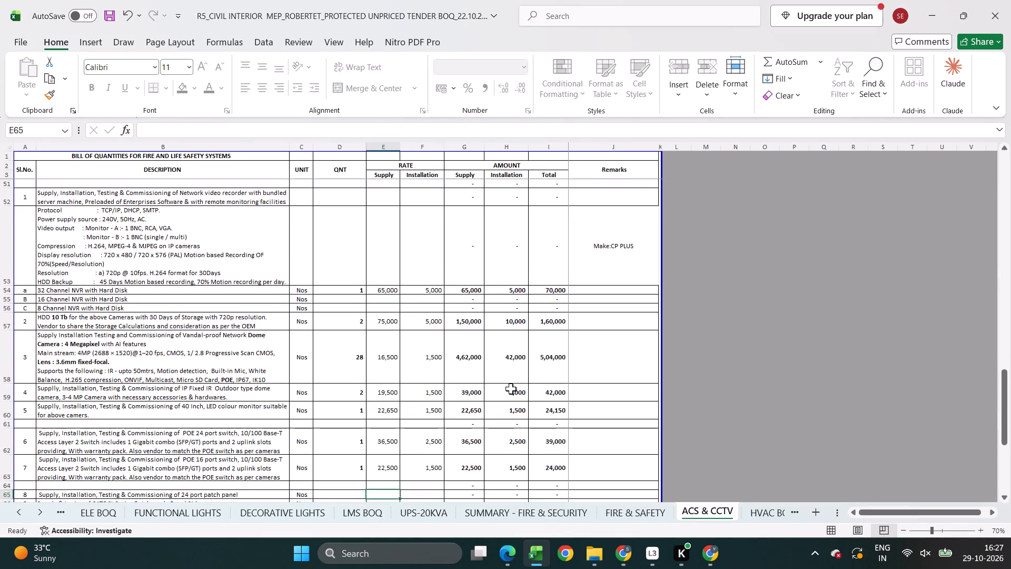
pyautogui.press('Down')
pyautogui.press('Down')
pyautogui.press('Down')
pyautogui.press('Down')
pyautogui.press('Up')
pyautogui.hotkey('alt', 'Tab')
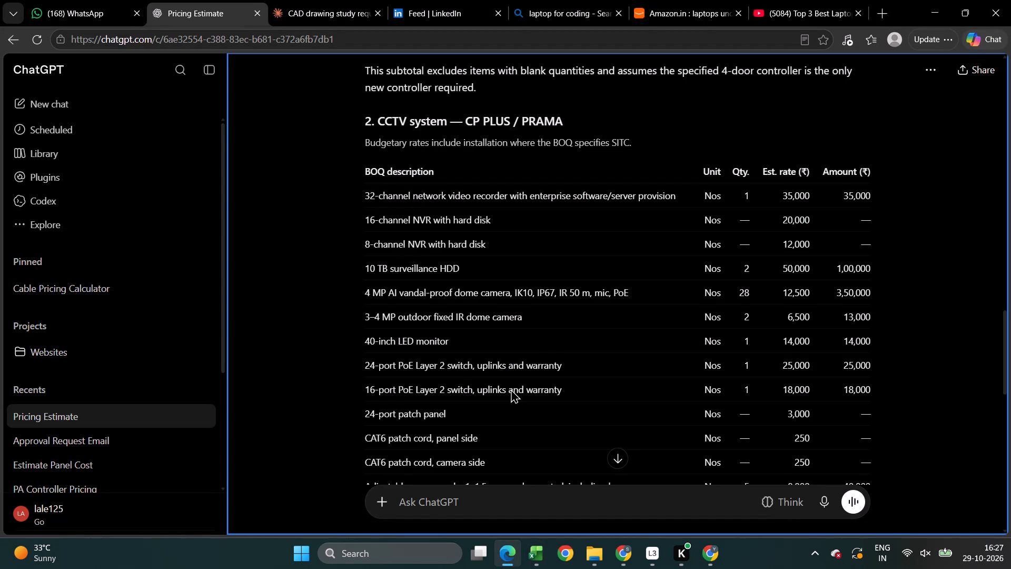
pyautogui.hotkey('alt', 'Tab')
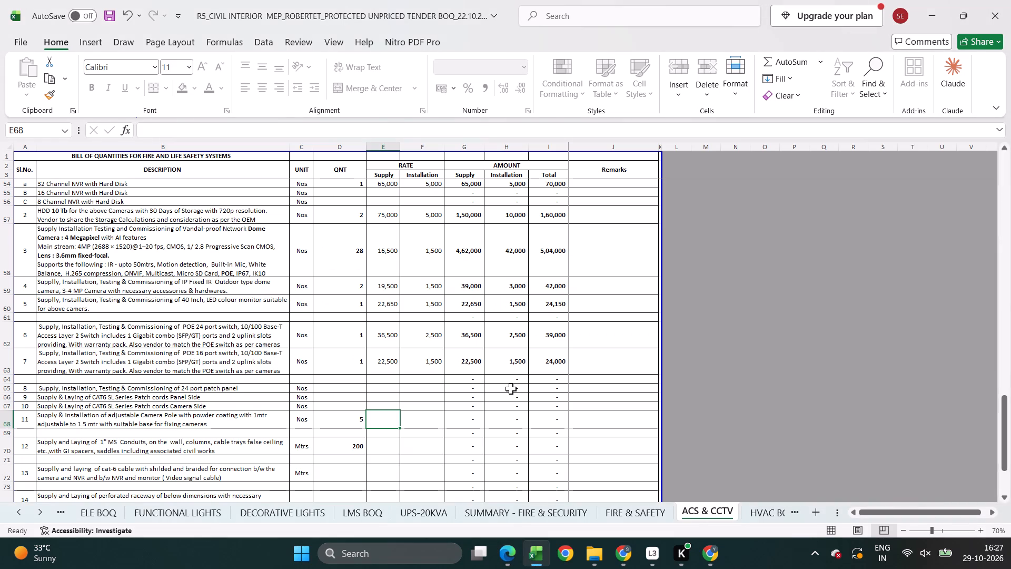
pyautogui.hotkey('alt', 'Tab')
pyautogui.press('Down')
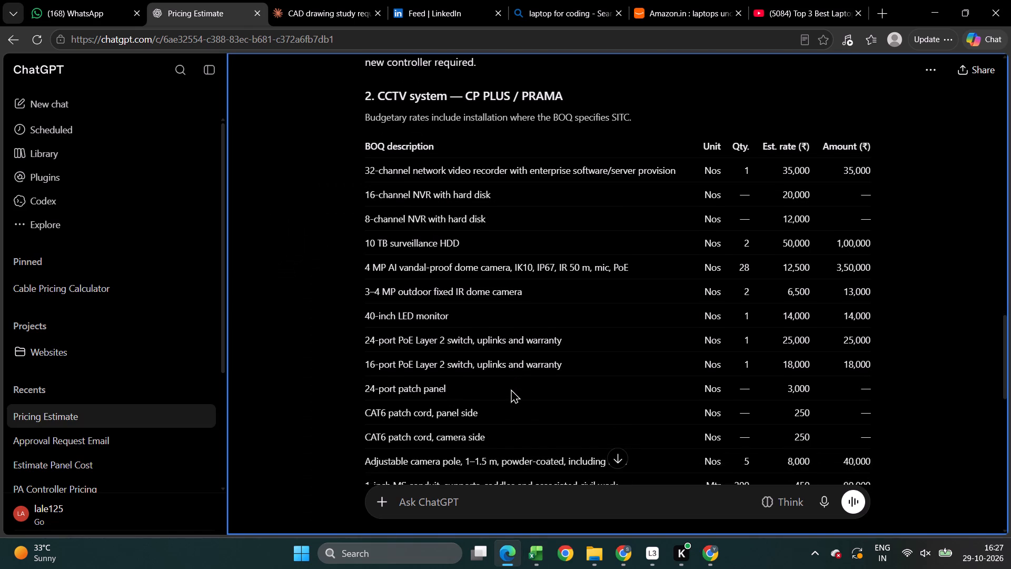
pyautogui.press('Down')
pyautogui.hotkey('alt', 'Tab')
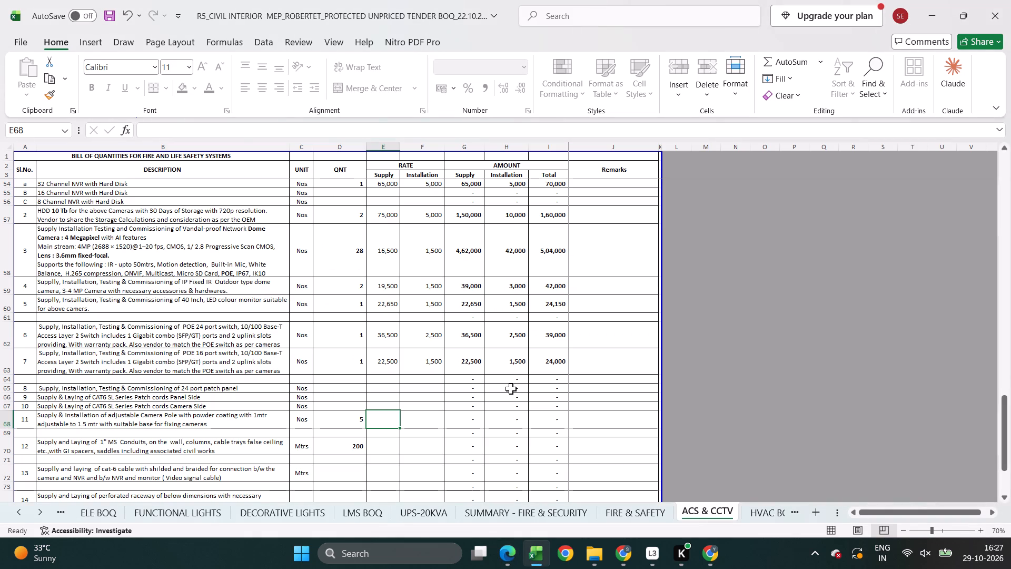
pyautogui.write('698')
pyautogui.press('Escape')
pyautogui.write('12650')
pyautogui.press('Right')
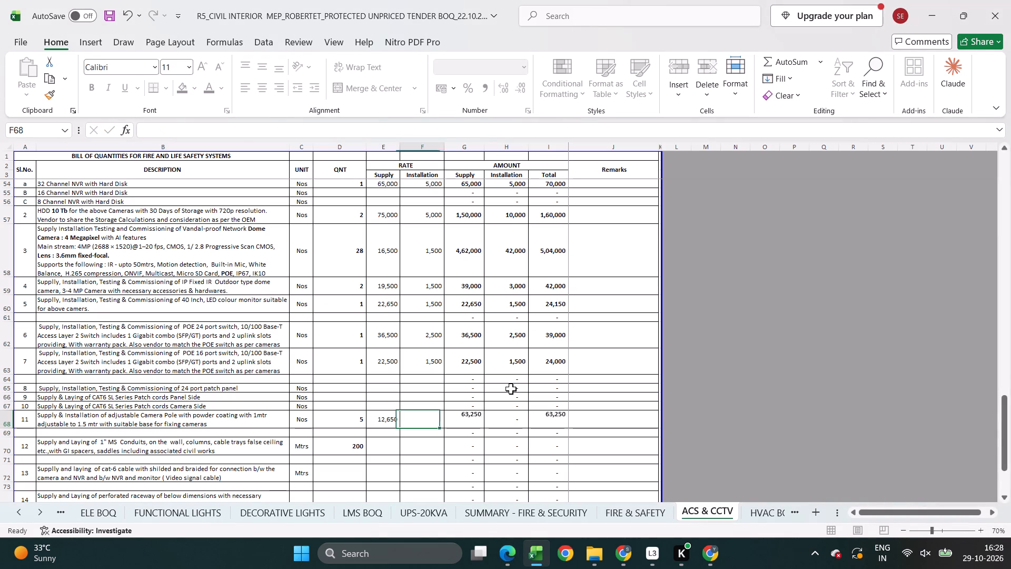
# Set the installation rate of the adjustable camera pole, item 11, to 1550.
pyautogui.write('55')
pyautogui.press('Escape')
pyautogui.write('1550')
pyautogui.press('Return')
# Price the 1" MS conduits, CCTV item 12, at 165 supply and 35 installation.
pyautogui.press('Left')
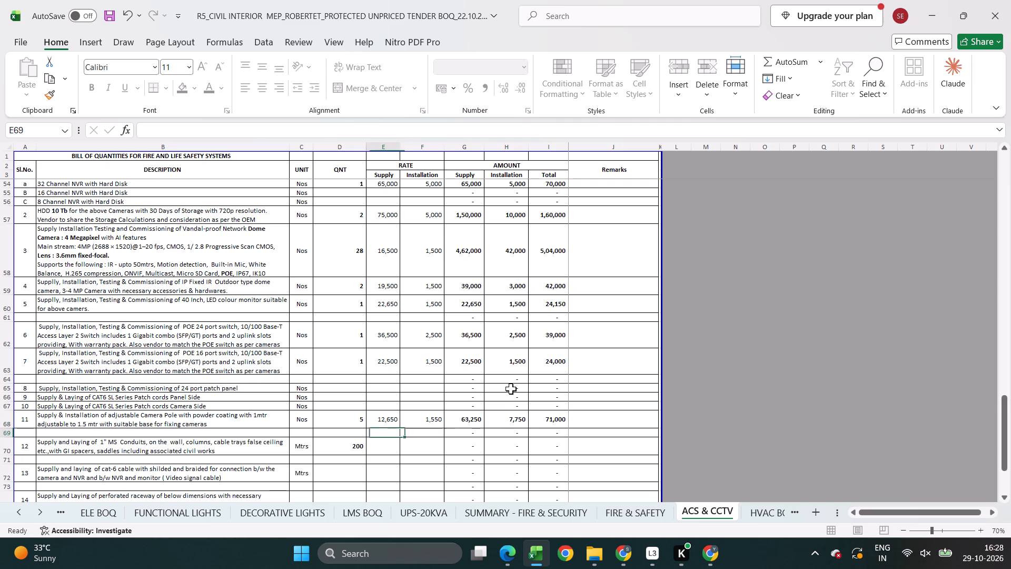
pyautogui.press('Down')
pyautogui.write('165')
pyautogui.press('Right')
pyautogui.write('35')
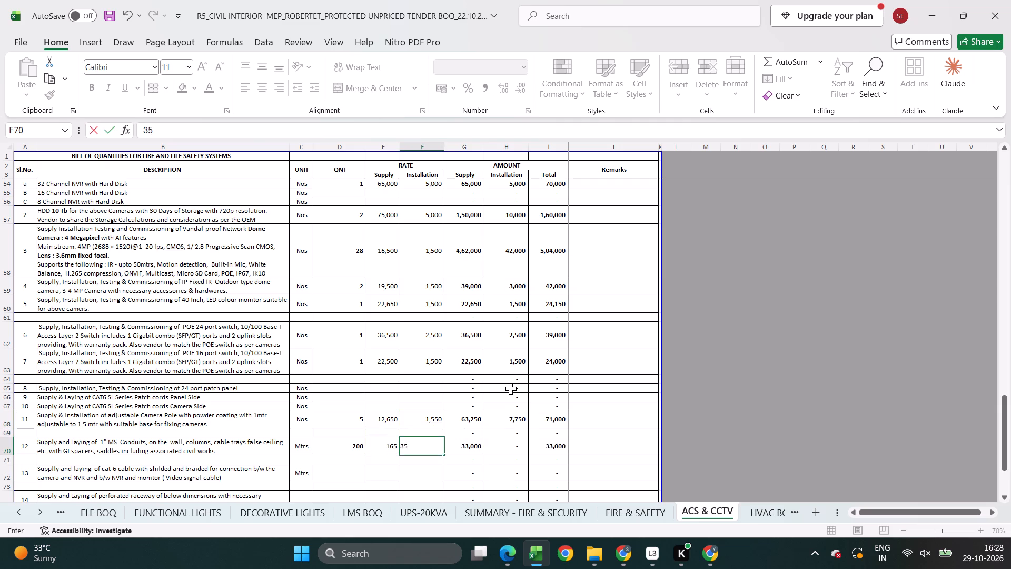
pyautogui.press('Return')
# Compare with the ACS section's conduit rates and set the CCTV conduit's installation rate, item 12, to 25.
pyautogui.scroll(10, 474, 305)
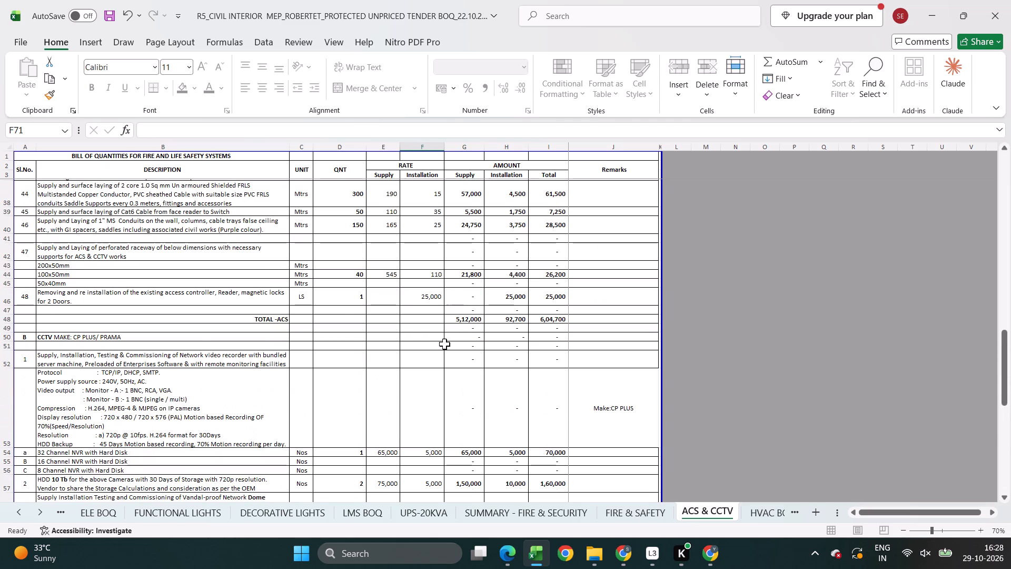
pyautogui.scroll(-11, 451, 370)
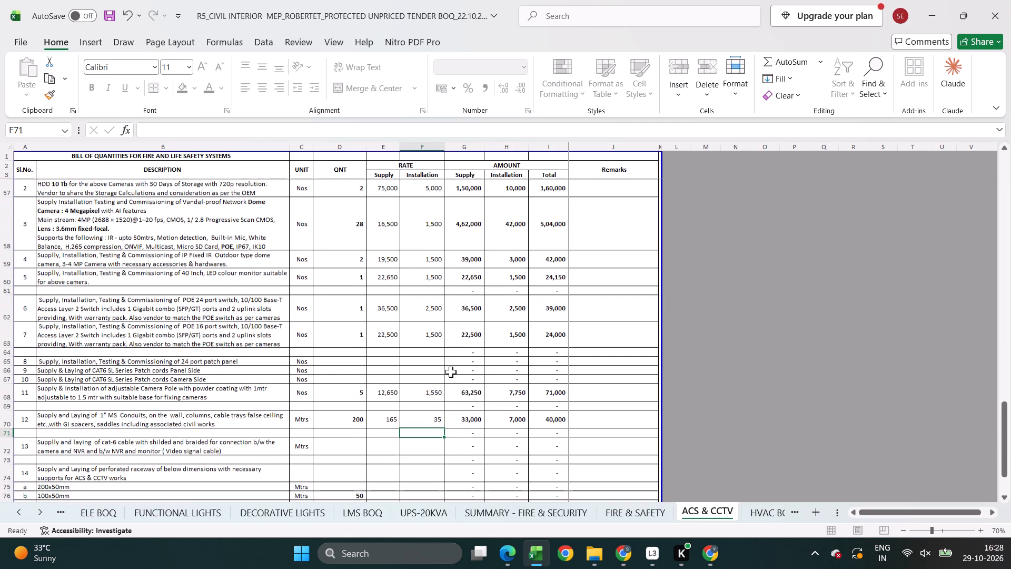
pyautogui.press('Up')
pyautogui.press('1')
pyautogui.press('Escape')
pyautogui.write('25')
pyautogui.press('Return')
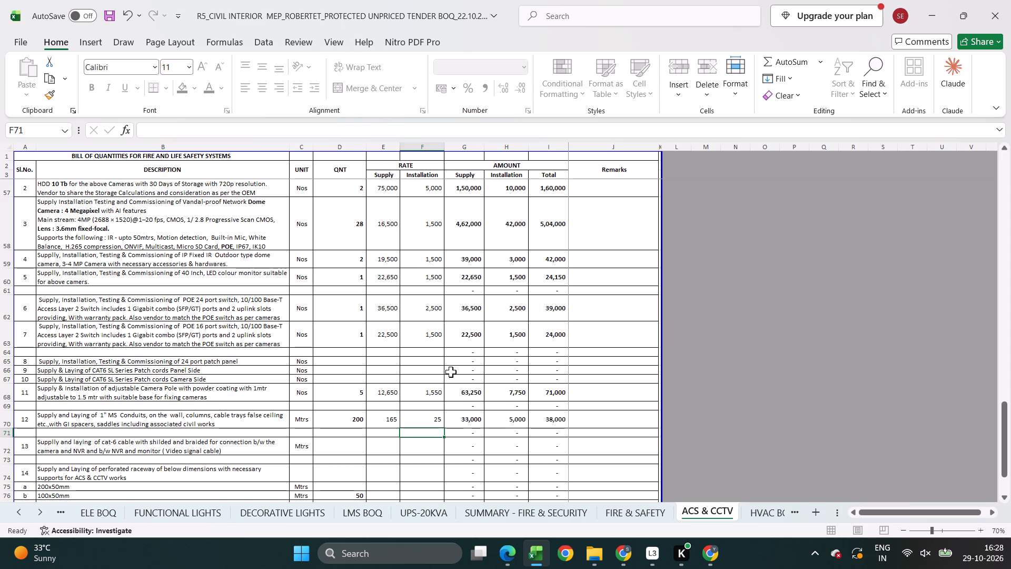
# Copy the supply and installation rates of the 100x50mm perforated raceway in the ACS section, item 47.
pyautogui.scroll(9, 232, 445)
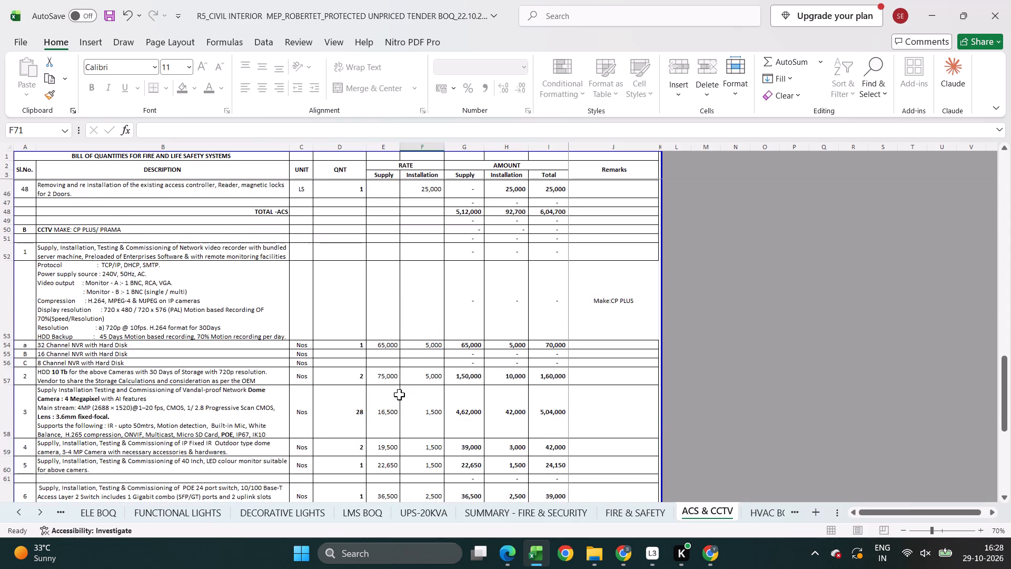
pyautogui.scroll(1, 399, 395)
pyautogui.moveTo(388, 250); pyautogui.dragTo(414, 247)
pyautogui.hotkey('ctrl', 'c')
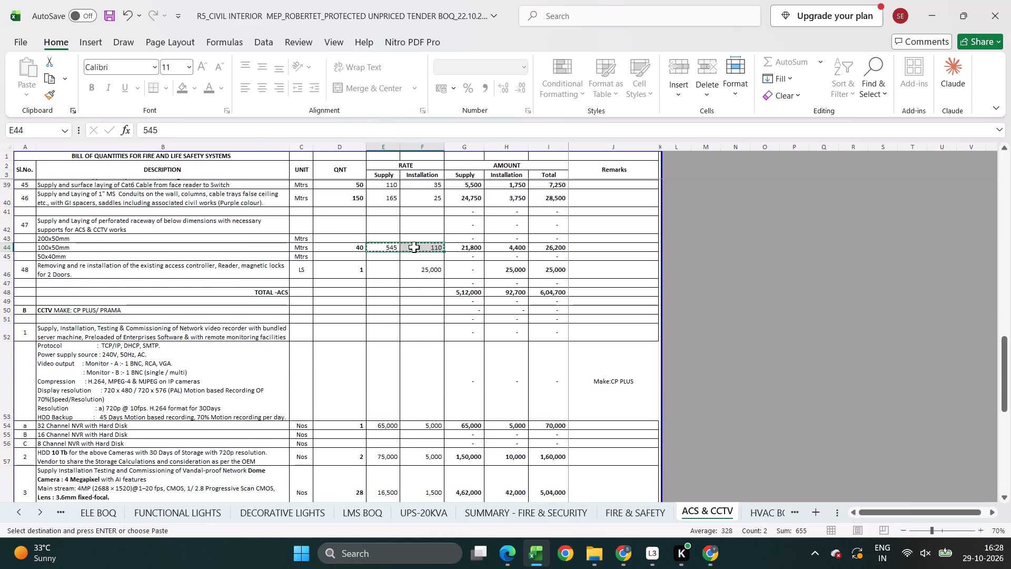
# Paste the copied raceway rates, 545 supply and 110 installation, into the CCTV section's 100x50mm perforated raceway, item 14 b.
pyautogui.scroll(-14, 432, 411)
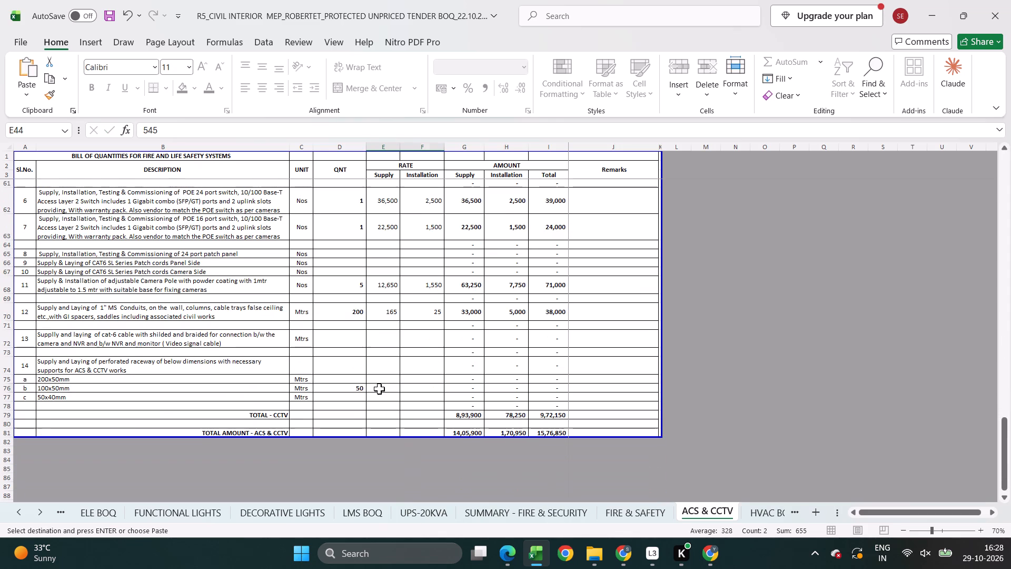
pyautogui.click(379, 389)
pyautogui.hotkey('ctrl', 'v')
# Review the MEP Summary for works still unpriced, then examine the LMS BOQ items and try to open the LMS Vortex processor description.
pyautogui.doubleClick(14, 517)
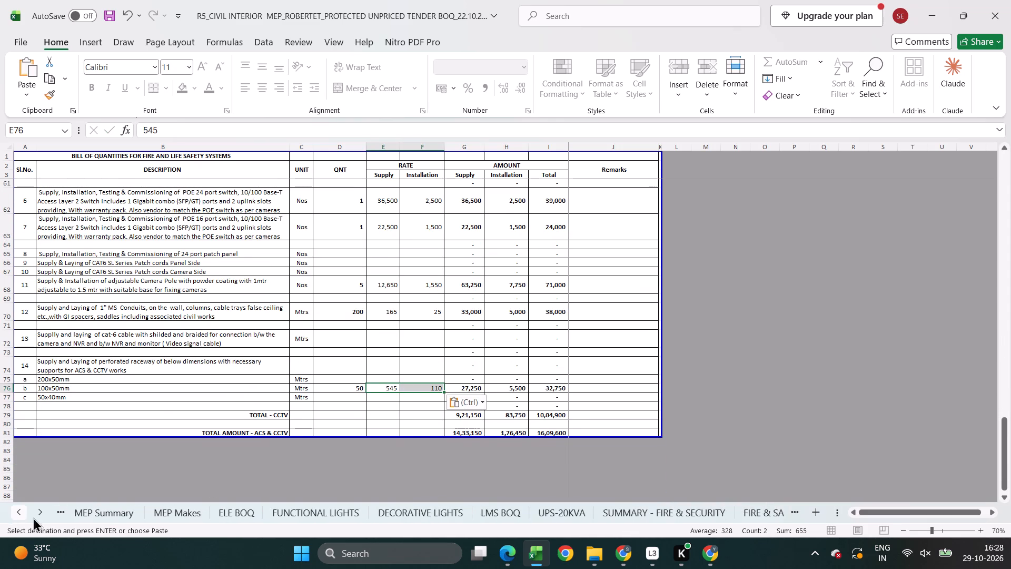
pyautogui.click(131, 512)
pyautogui.click(551, 418)
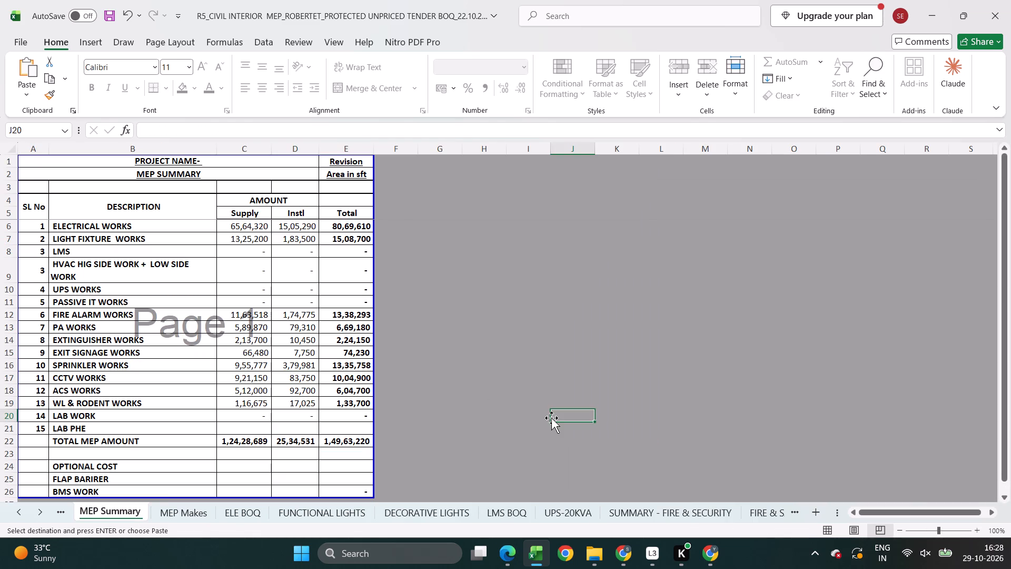
pyautogui.click(510, 519)
pyautogui.scroll(9, 467, 468)
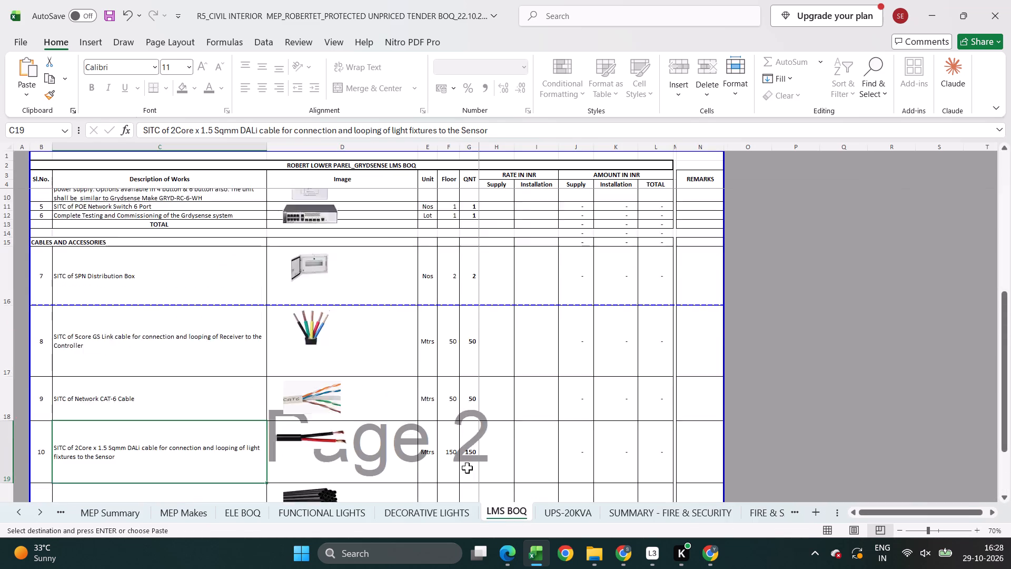
pyautogui.scroll(17, 467, 468)
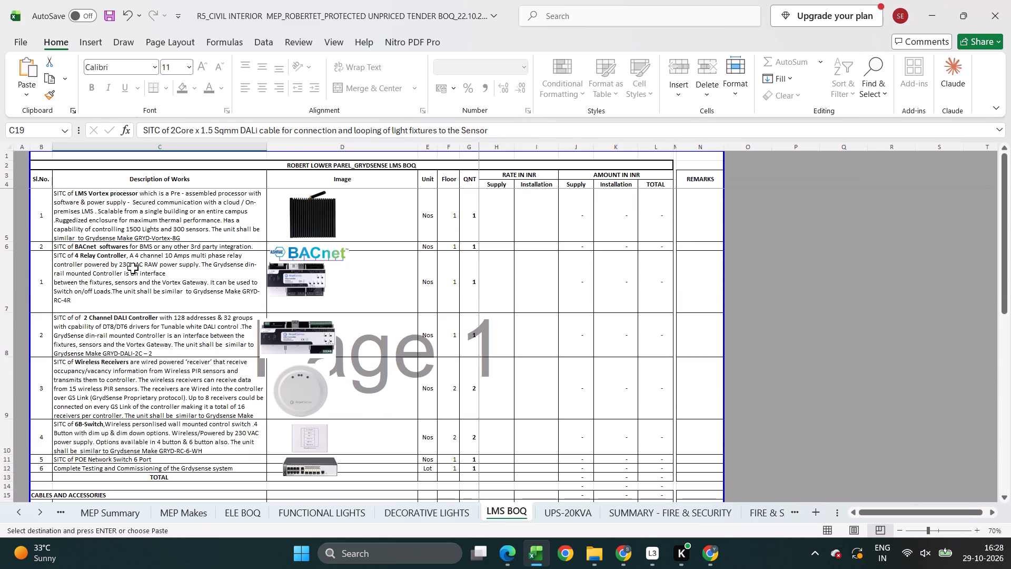
pyautogui.doubleClick(63, 201)
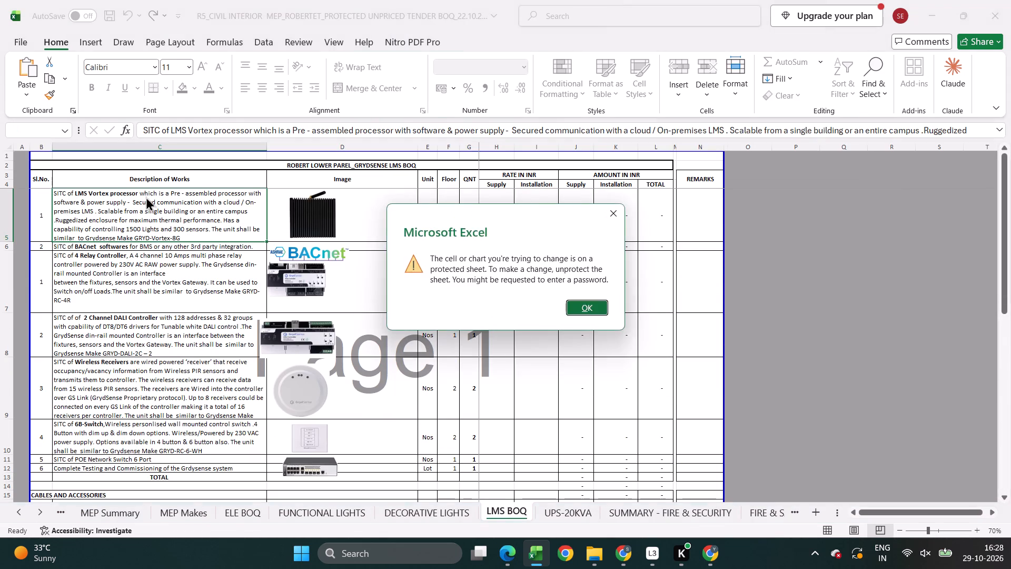
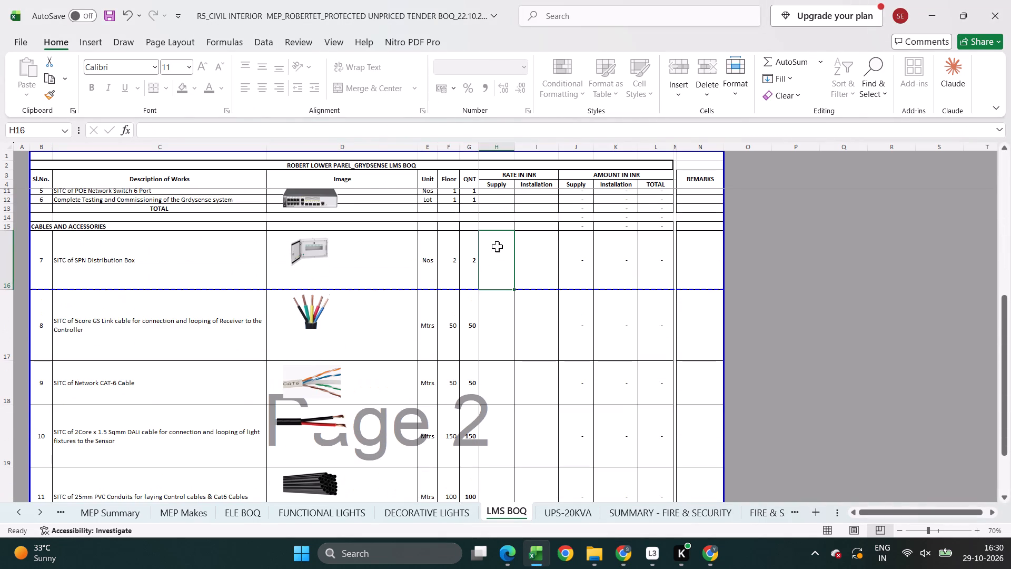
# Price the SPN distribution box, item 7 in LMS BOQ's cables and accessories, at 19850 supply and 550 installation.
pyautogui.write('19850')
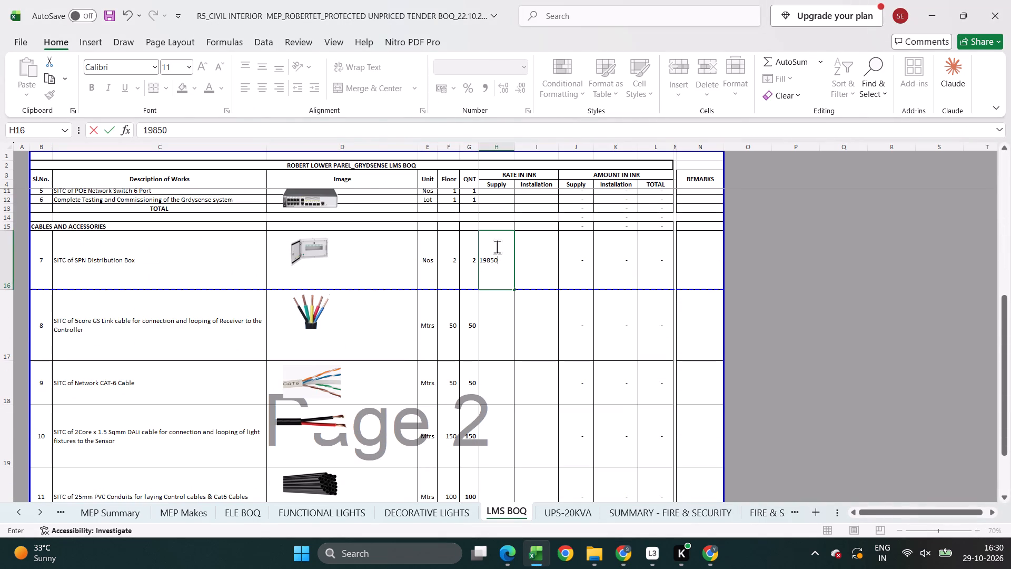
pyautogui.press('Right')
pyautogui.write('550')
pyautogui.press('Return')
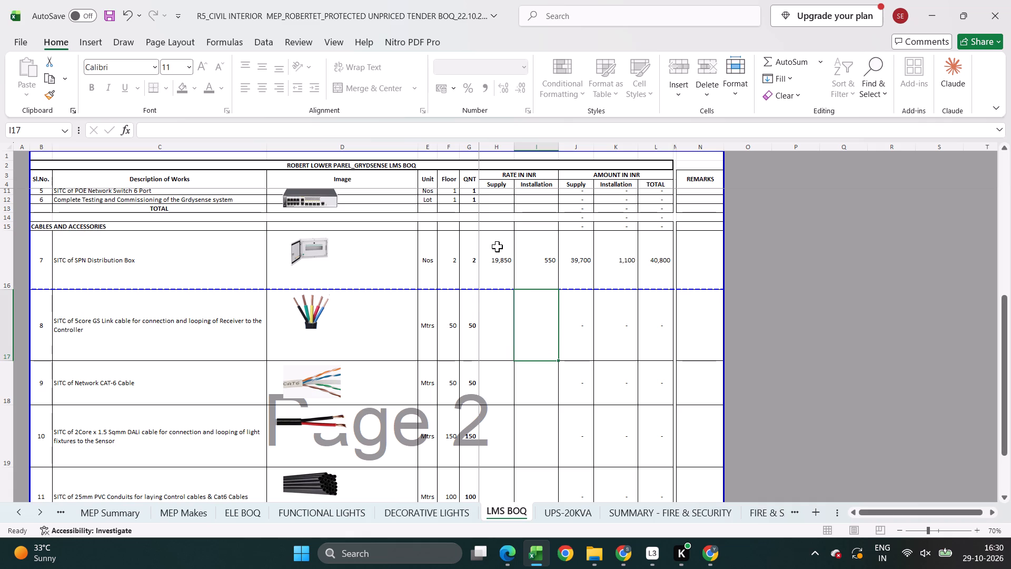
# Change the installation rate of the SPN distribution box, item 7, to 1650.
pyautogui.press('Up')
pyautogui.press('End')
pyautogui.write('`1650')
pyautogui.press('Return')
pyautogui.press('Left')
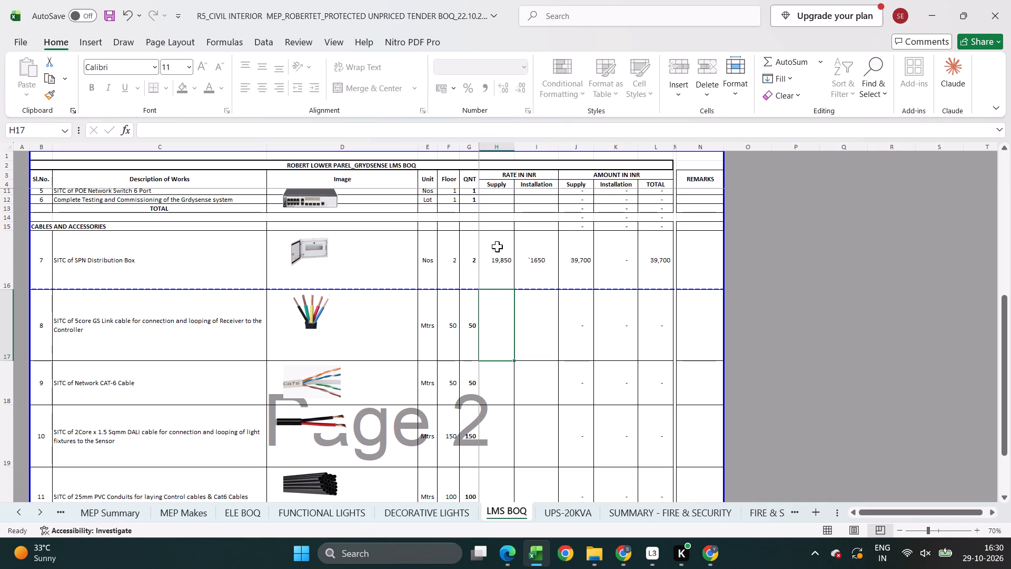
# Price the 2Core x 1.5 Sqmm DALI cable, item 10 of the LMS BOQ, at 190 supply and 35 installation.
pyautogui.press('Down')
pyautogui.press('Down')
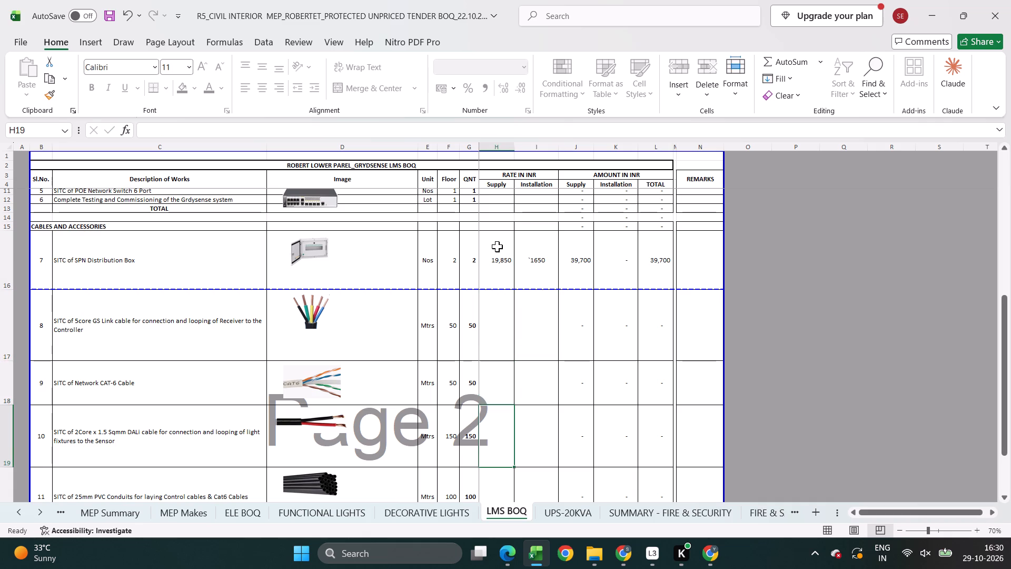
pyautogui.write('190')
pyautogui.press('Right')
pyautogui.write('11`6')
pyautogui.press('Escape')
pyautogui.write('35')
pyautogui.press('Return')
# Price the 25mm PVC conduits, LMS item 11, at 65 supply and 25 installation.
pyautogui.press('Left')
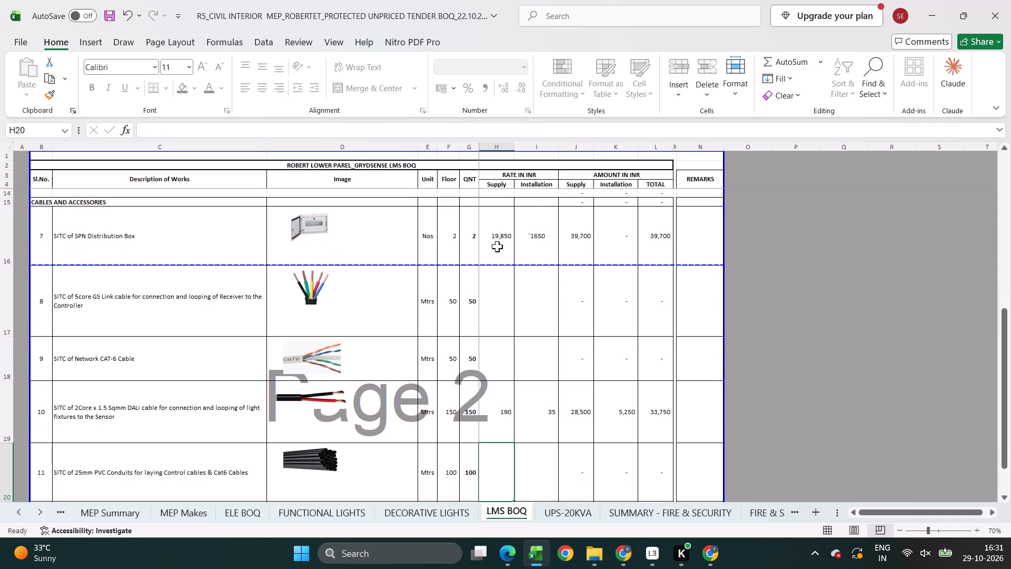
pyautogui.press('6')
pyautogui.press('Escape')
pyautogui.write('65')
pyautogui.press('Right')
pyautogui.press('1')
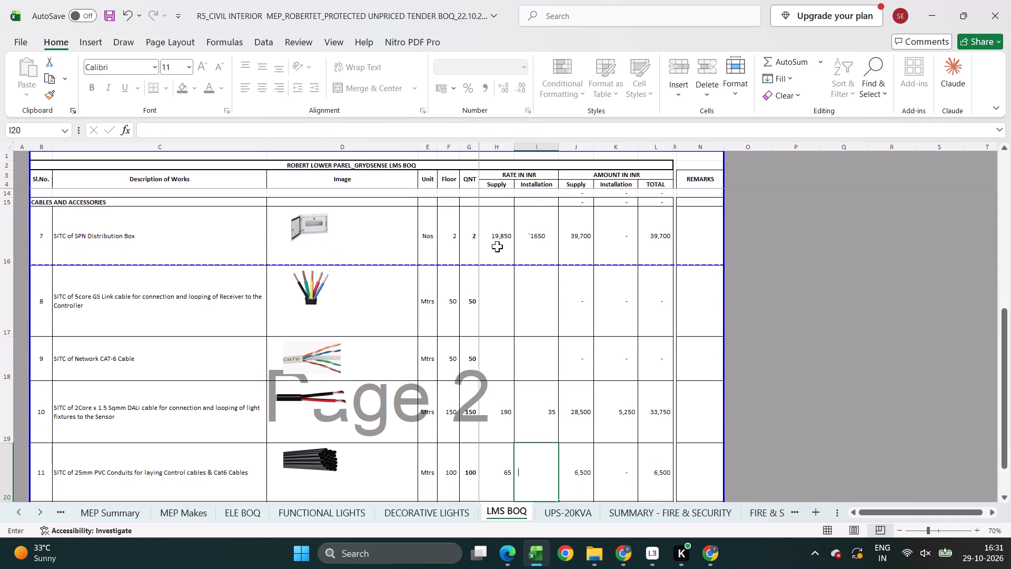
pyautogui.press('Escape')
pyautogui.write('25')
pyautogui.press('Return')
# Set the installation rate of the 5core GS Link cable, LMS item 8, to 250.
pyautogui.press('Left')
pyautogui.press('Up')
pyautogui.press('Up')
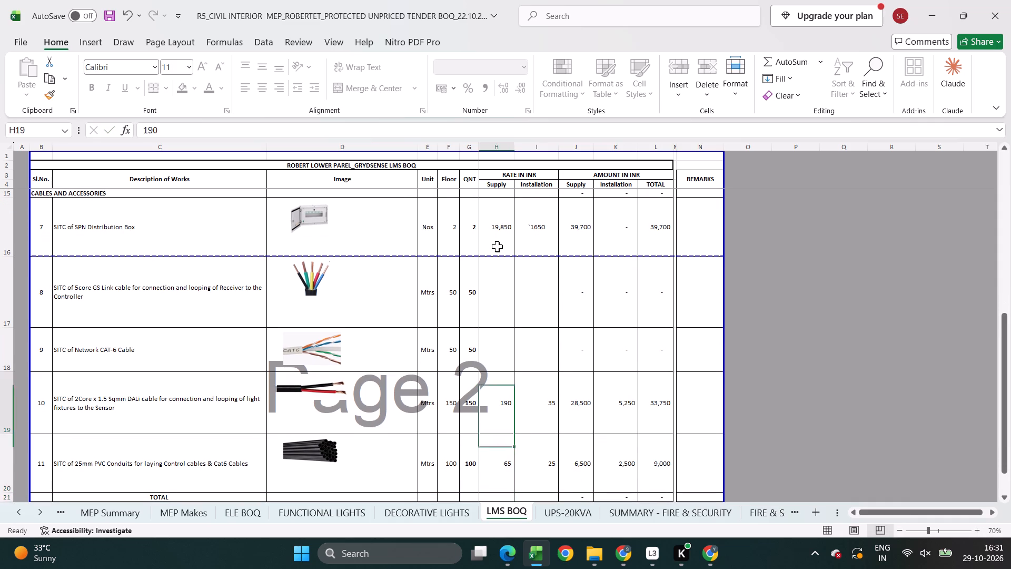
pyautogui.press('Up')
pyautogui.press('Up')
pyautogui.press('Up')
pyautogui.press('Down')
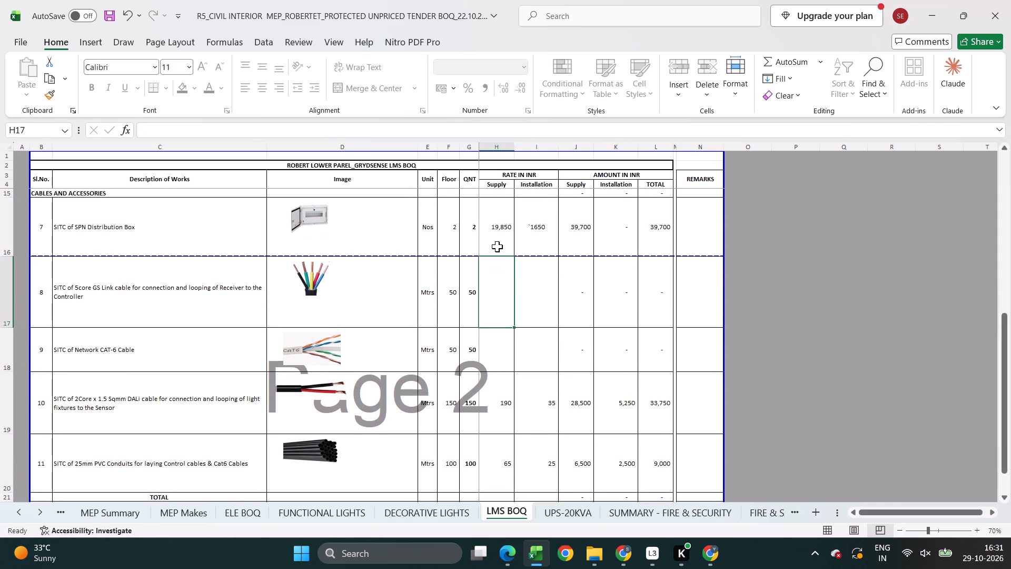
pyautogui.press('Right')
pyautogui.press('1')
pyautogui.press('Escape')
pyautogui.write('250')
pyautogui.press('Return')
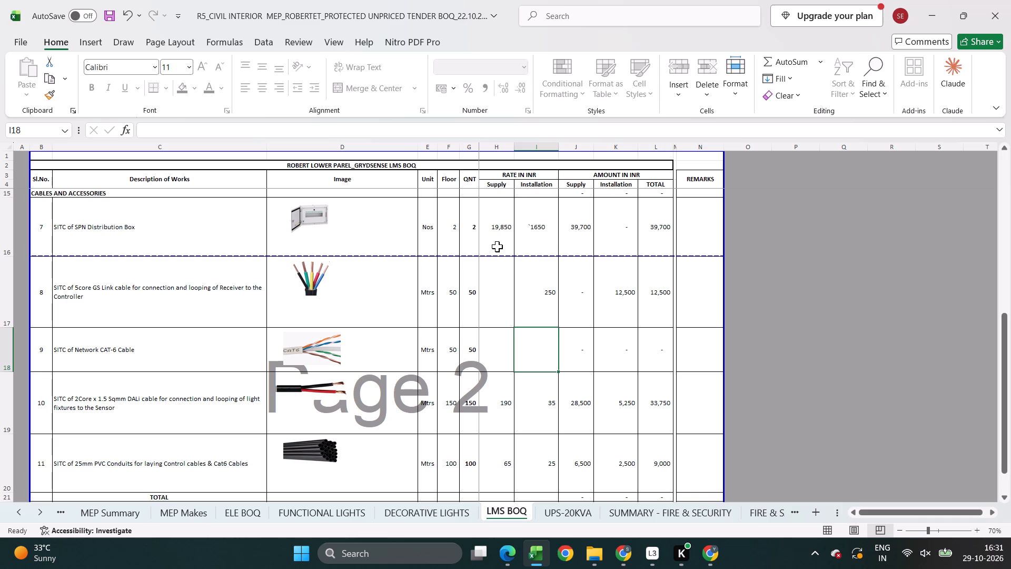
# Price the network CAT-6 cable, LMS item 9, at 110 supply and 35 installation.
pyautogui.press('Left')
pyautogui.write('110')
pyautogui.press('Right')
pyautogui.write('35')
pyautogui.press('Return')
# Price the 5core GS Link cable, LMS item 8, at 495 supply and 110 installation.
pyautogui.press('Up')
pyautogui.press('Left')
pyautogui.press('Up')
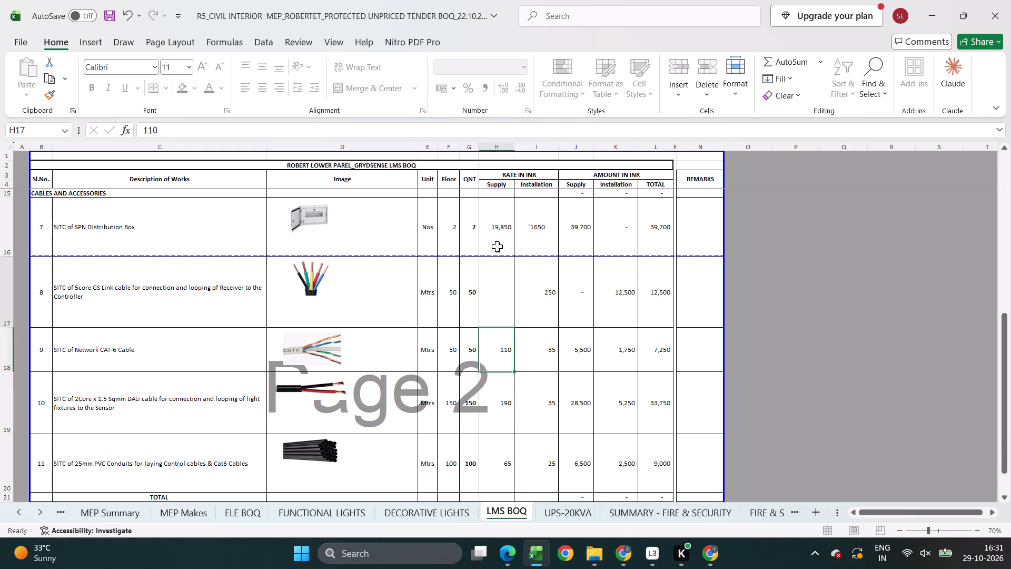
pyautogui.press('Right')
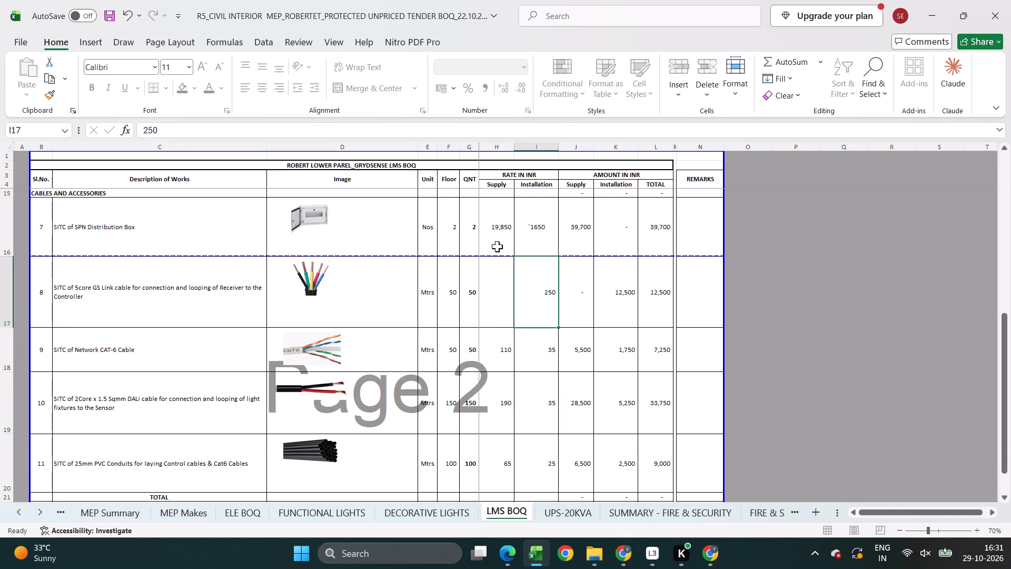
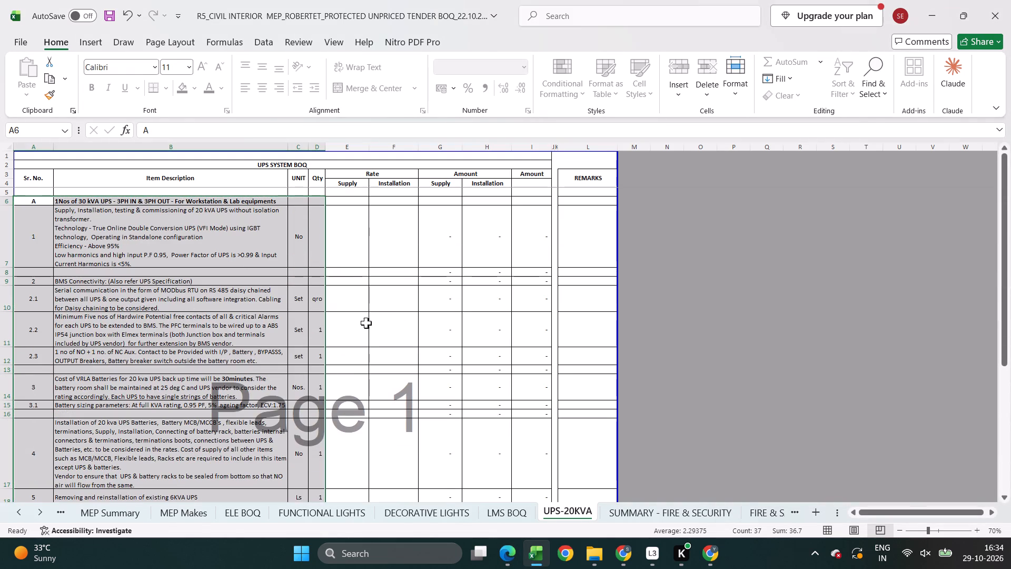
pyautogui.click(363, 323)
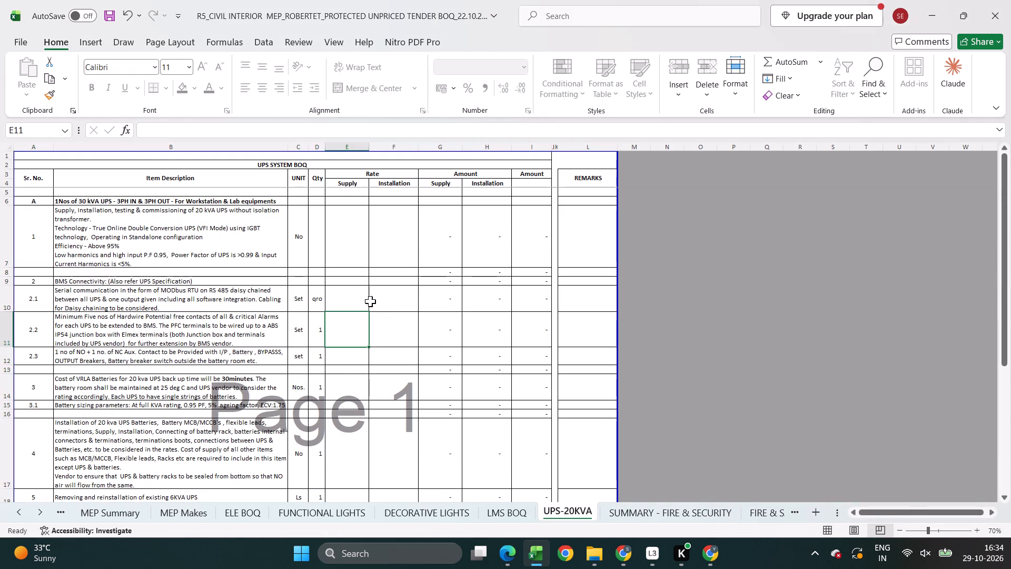
pyautogui.hotkey('alt', 'Tab')
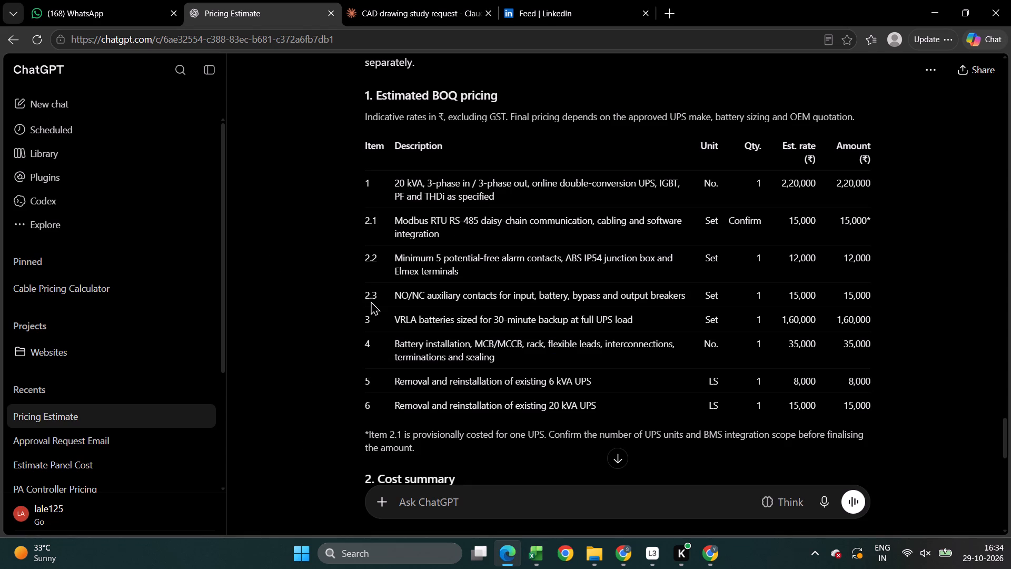
pyautogui.hotkey('alt', 'Tab')
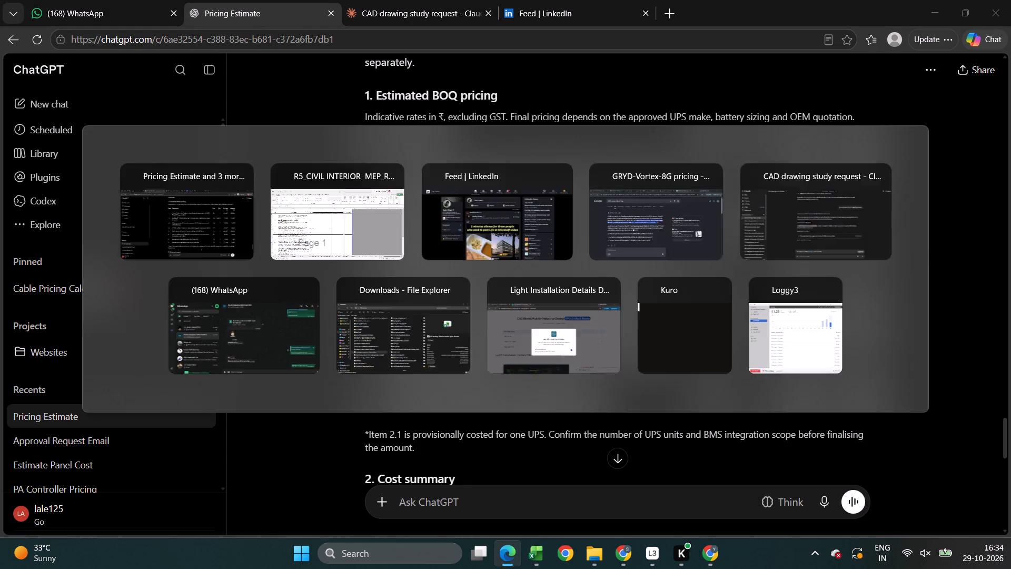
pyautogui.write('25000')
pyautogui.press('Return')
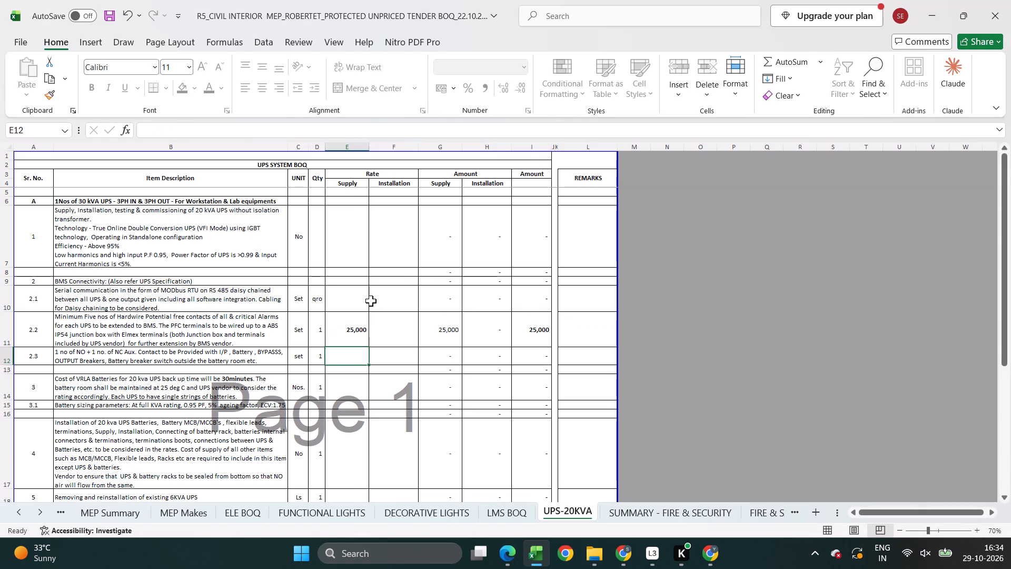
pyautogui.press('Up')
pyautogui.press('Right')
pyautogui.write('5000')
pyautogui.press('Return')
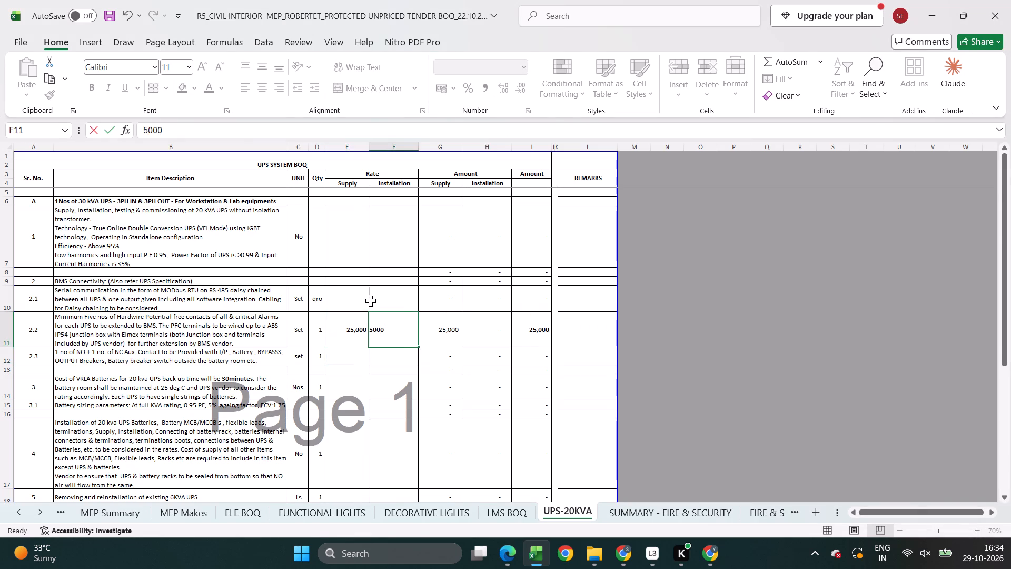
# Price the NO/NC auxiliary contacts, UPS item 2.3, at 32500 supply and 5000 installation, checking ChatGPT's estimate.
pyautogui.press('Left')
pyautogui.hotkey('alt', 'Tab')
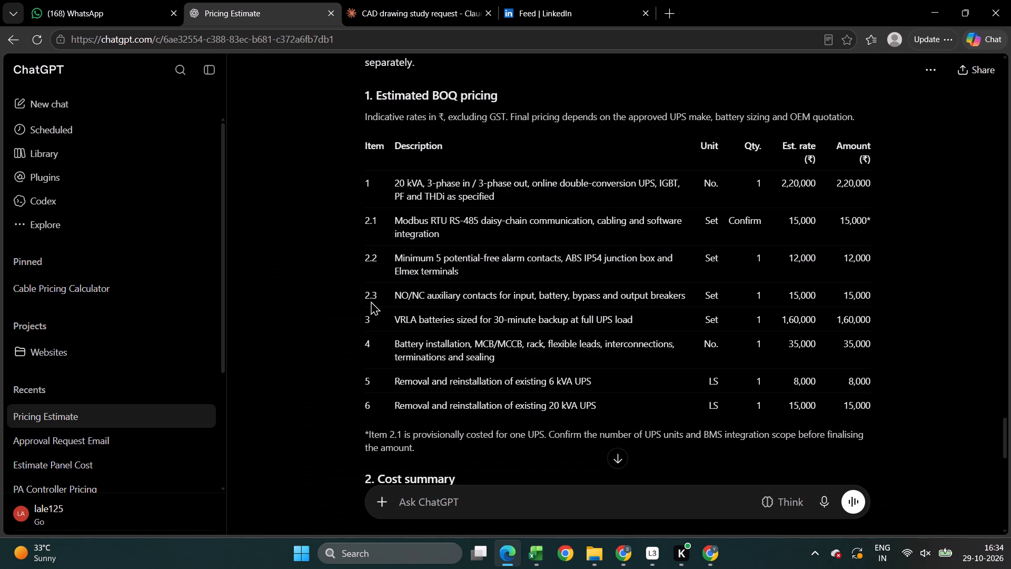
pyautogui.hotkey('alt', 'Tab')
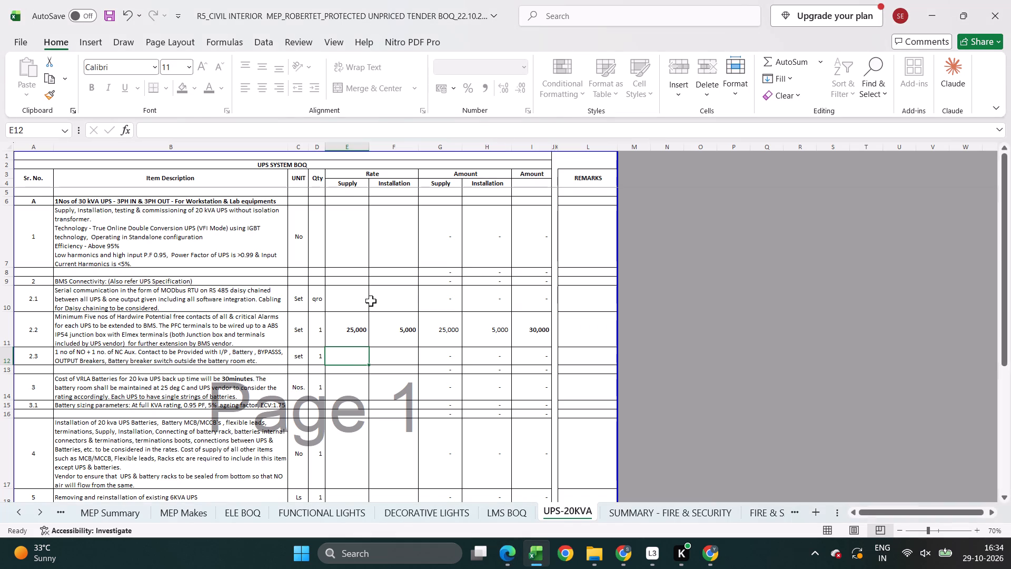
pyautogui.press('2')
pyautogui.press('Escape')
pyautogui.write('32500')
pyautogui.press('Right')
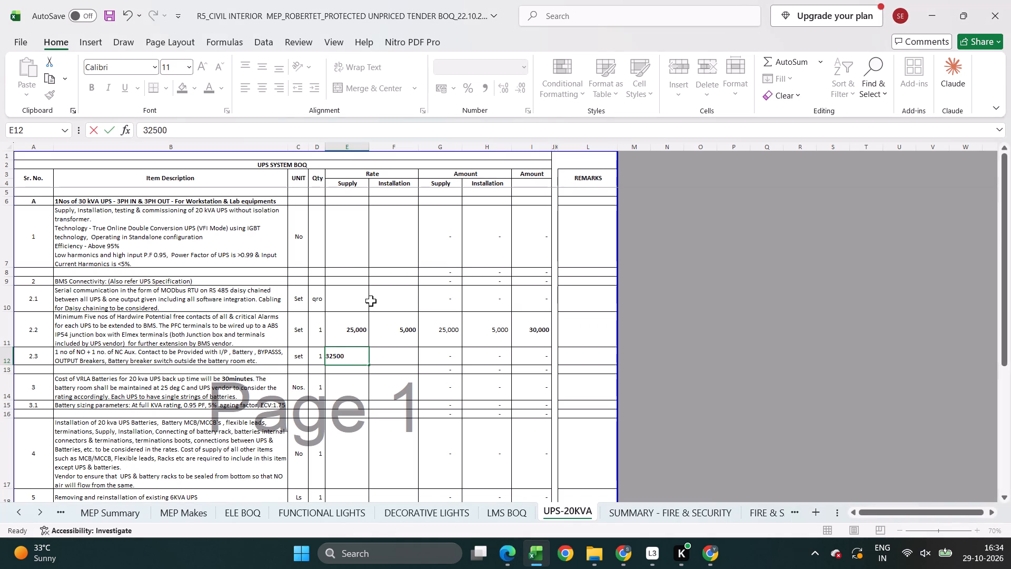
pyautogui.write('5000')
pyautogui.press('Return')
# Price the VRLA batteries, UPS item 3, at 226500 supply and 24500 installation, checking ChatGPT's estimate.
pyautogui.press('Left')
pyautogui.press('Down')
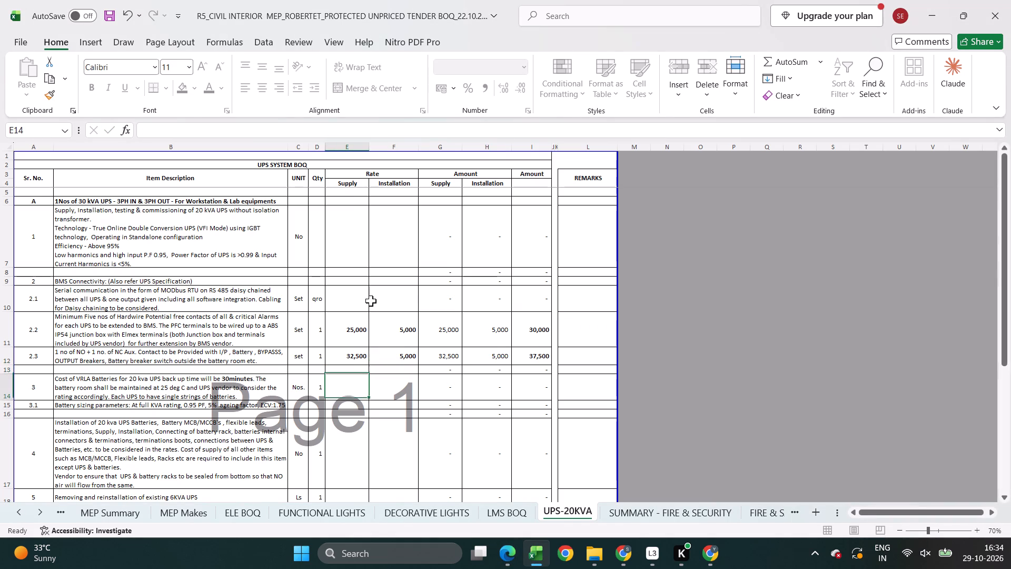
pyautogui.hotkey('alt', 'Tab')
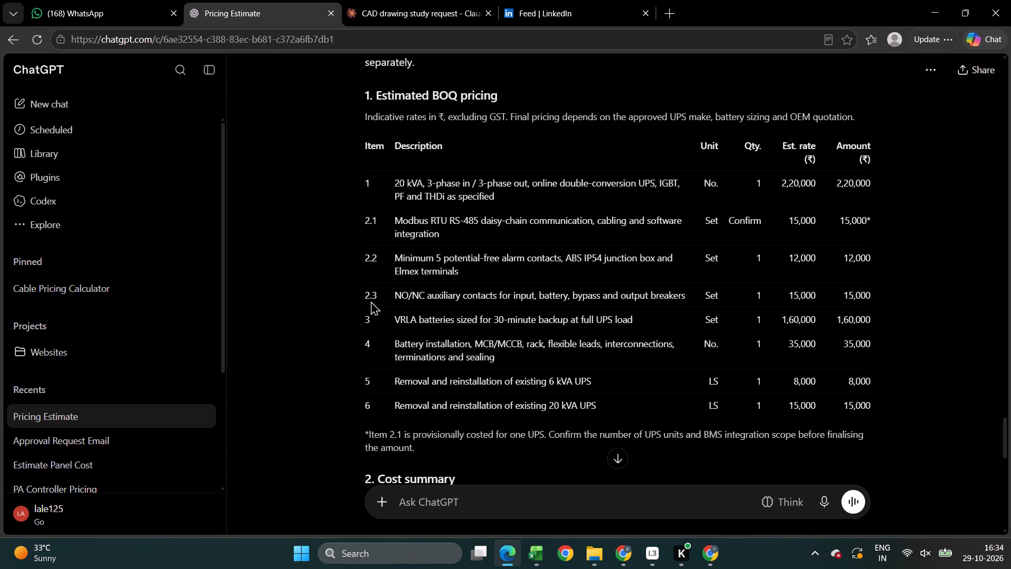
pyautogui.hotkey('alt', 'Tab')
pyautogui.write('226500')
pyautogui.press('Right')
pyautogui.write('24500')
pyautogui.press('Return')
# Set the installation rate for the 20 kVA UPS battery installation, item 4, to 25000.
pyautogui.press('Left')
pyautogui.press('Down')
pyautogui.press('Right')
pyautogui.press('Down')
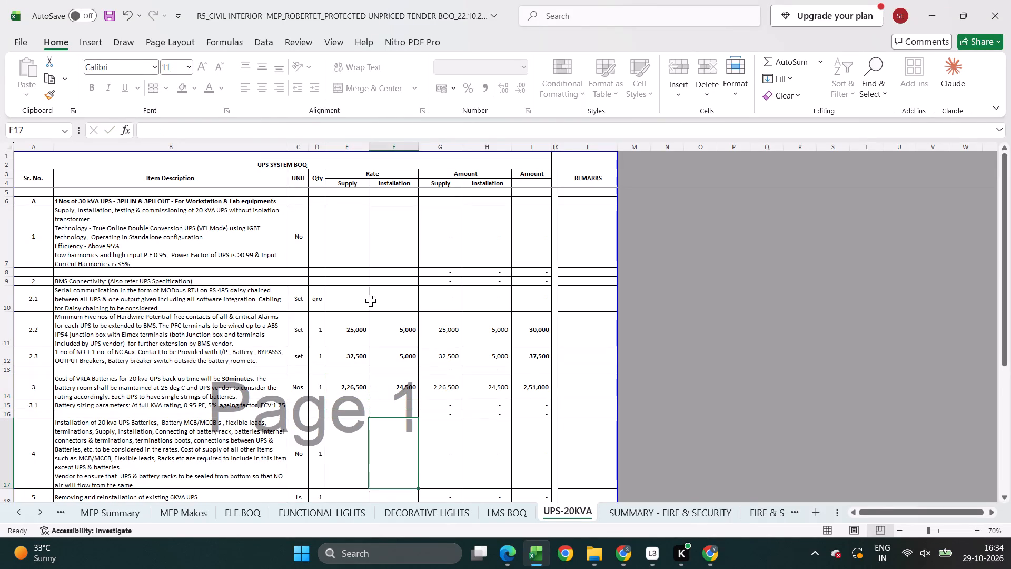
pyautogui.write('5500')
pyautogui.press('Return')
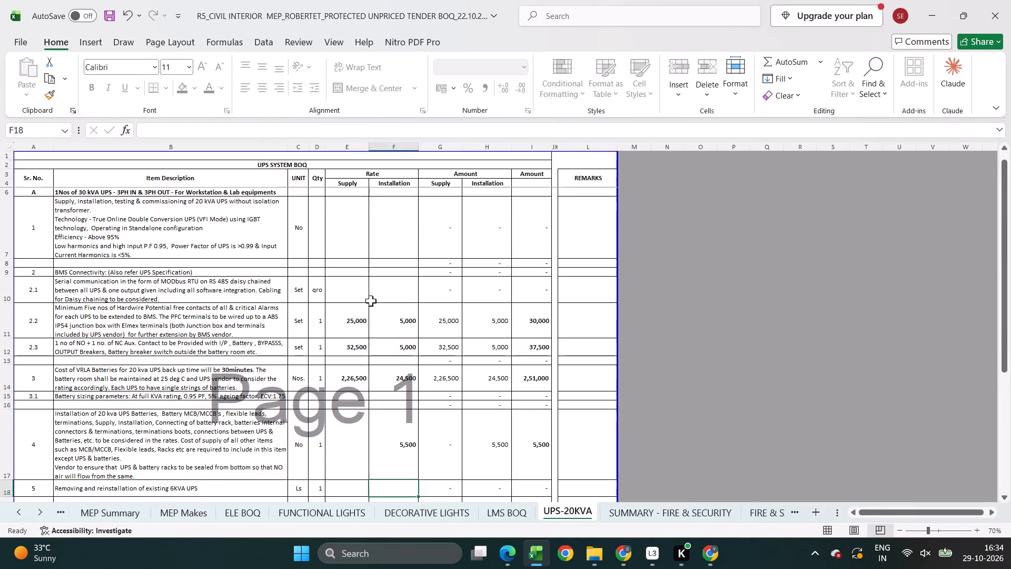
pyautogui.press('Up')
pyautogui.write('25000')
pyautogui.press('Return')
# Set the installation rates for removing and reinstalling the existing UPS units to 5000 for the 6KVA and 12500 for the 20KVA.
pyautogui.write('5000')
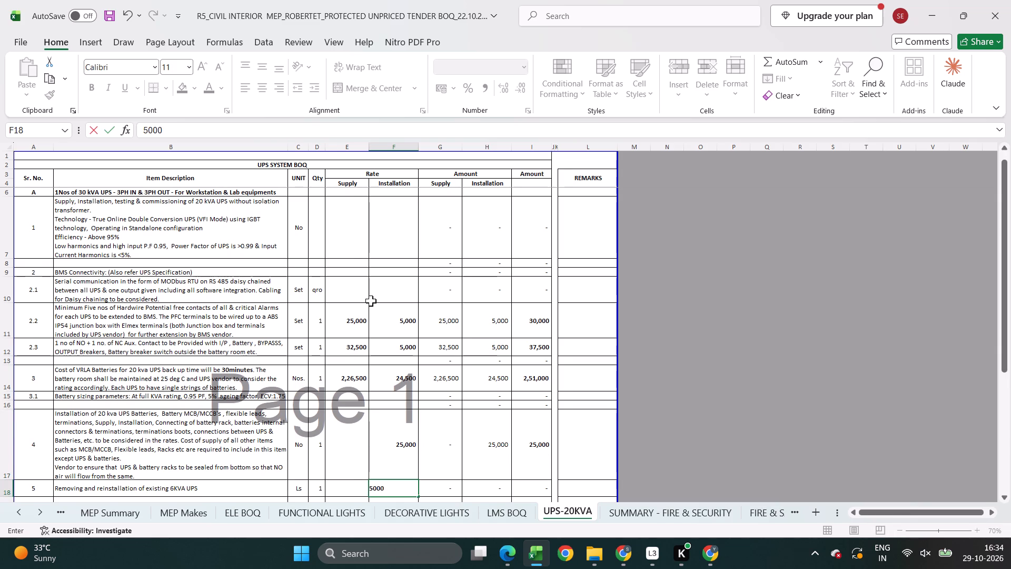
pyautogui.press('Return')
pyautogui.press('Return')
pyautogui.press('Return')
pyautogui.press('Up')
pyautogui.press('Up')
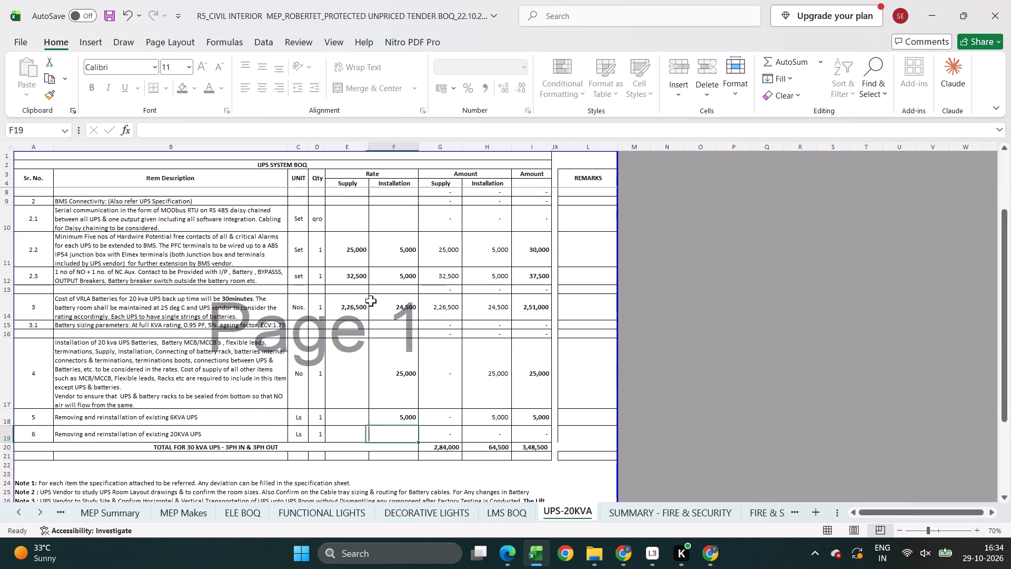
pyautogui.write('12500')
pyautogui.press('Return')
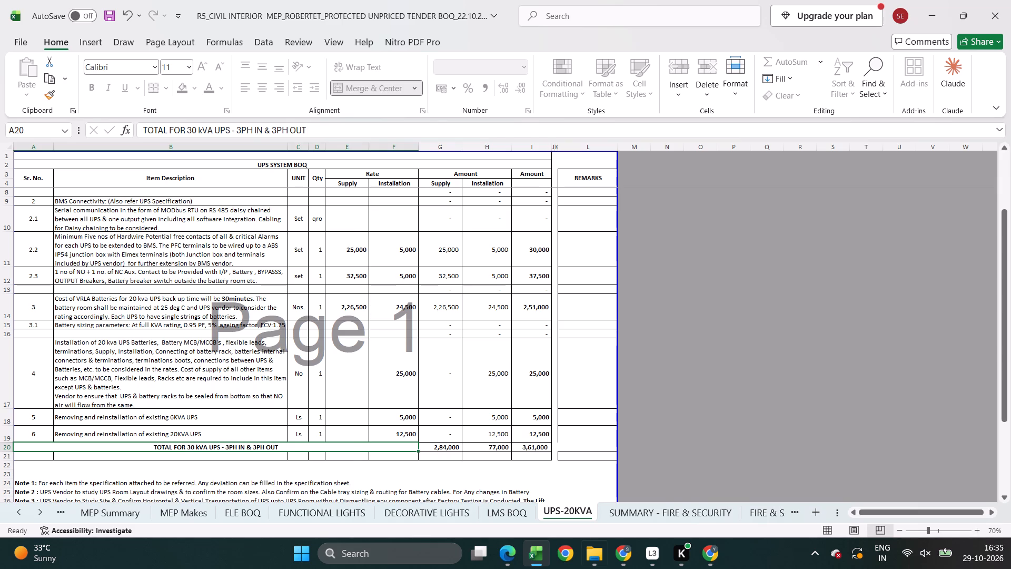
# Check the MEP Summary and trace the lab work supply amount to its source packages in the lab summary.
pyautogui.click(493, 514)
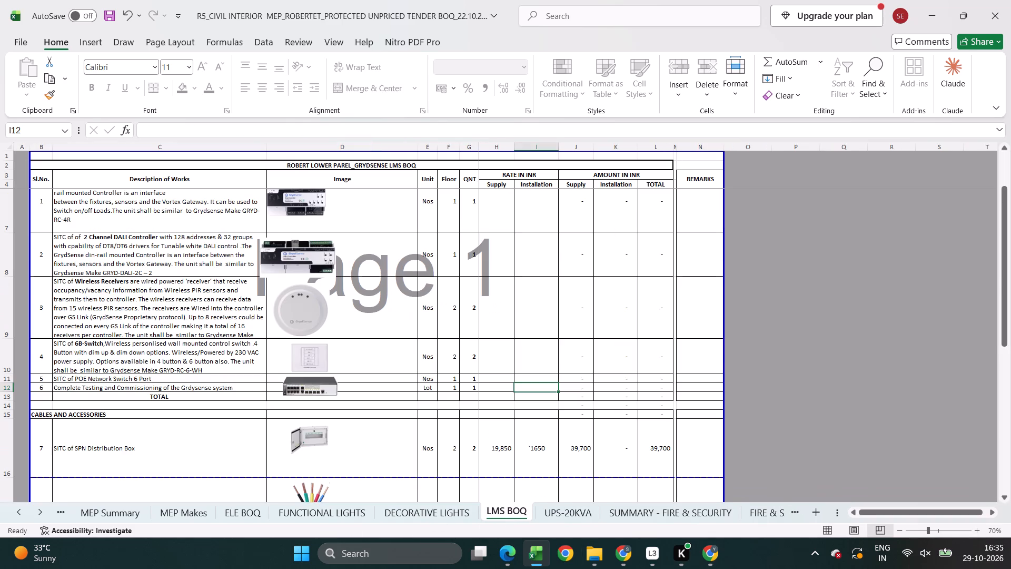
pyautogui.click(116, 518)
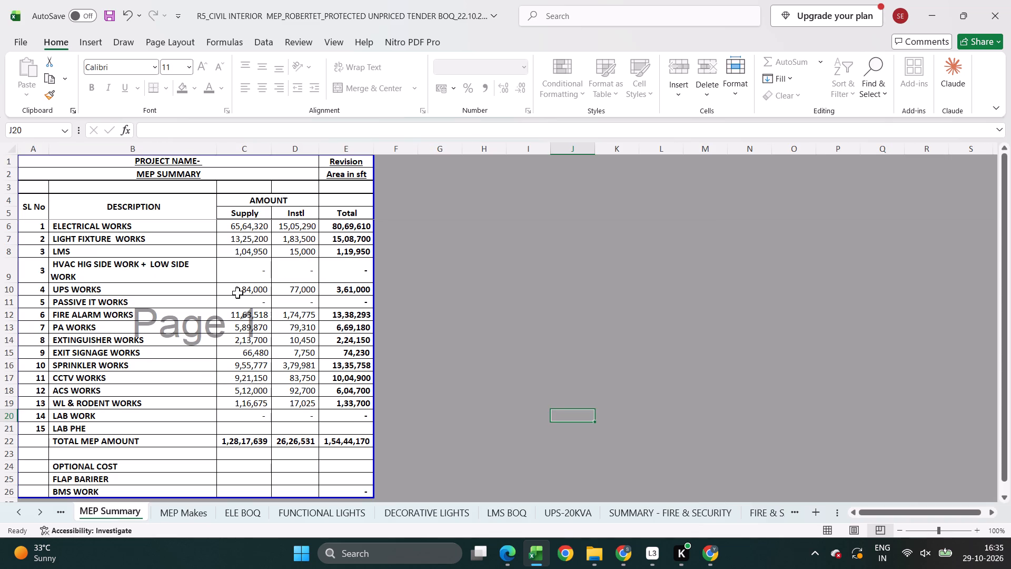
pyautogui.click(249, 408)
pyautogui.click(250, 414)
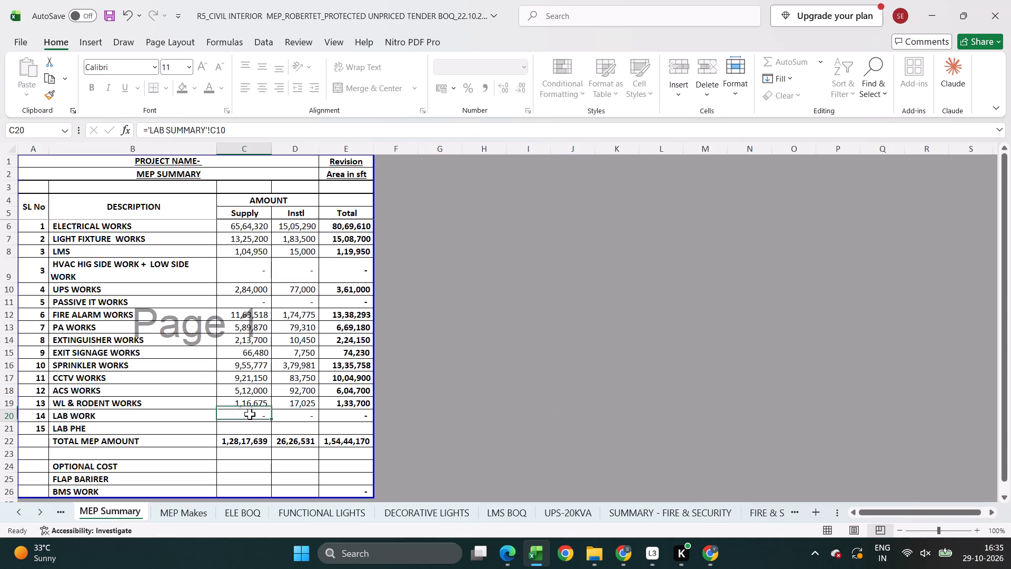
pyautogui.hotkey('ctrl', '[')
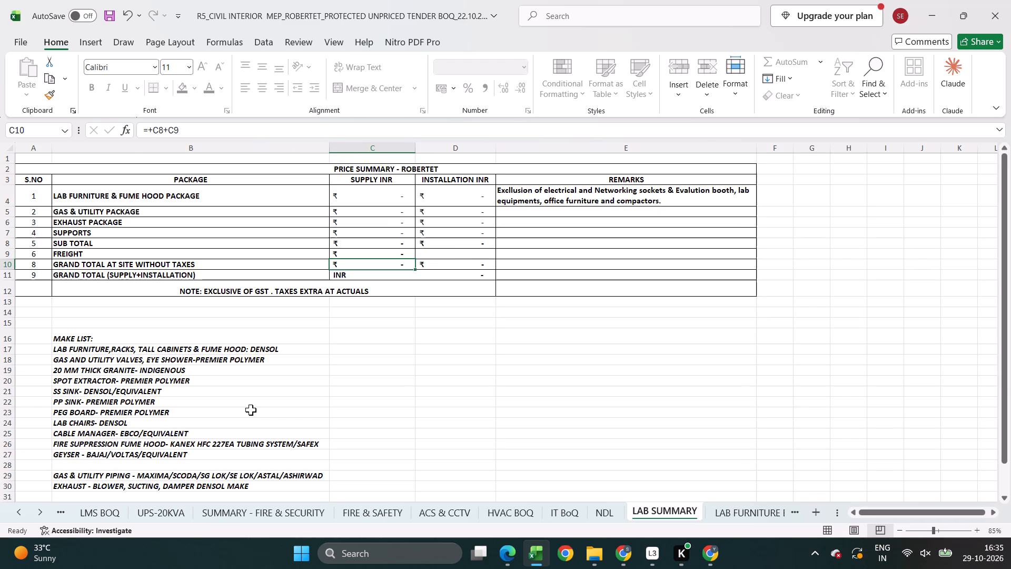
pyautogui.scroll(6, 215, 269)
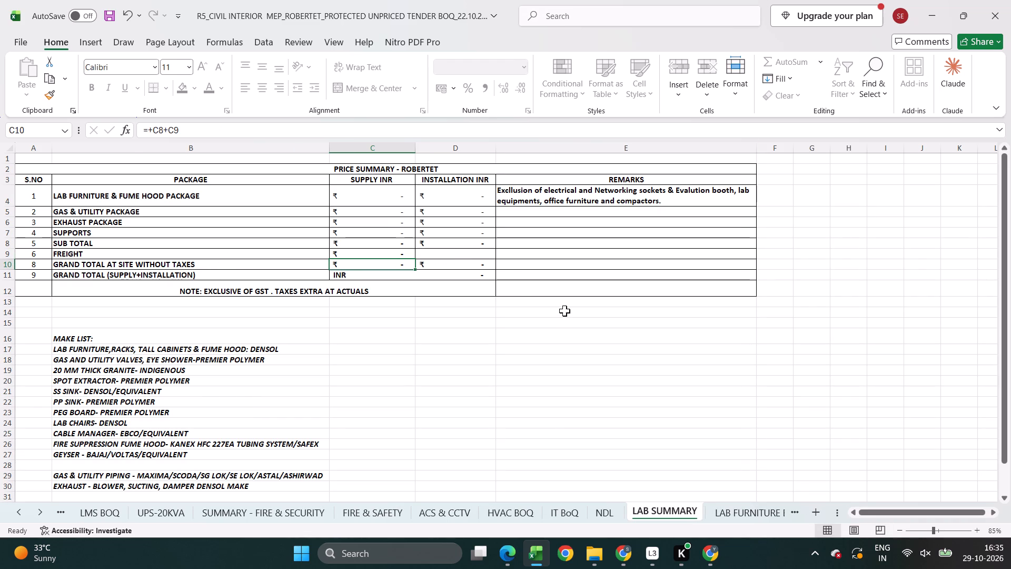
pyautogui.press('Up')
pyautogui.press('Up')
pyautogui.press('Up')
pyautogui.press('Up')
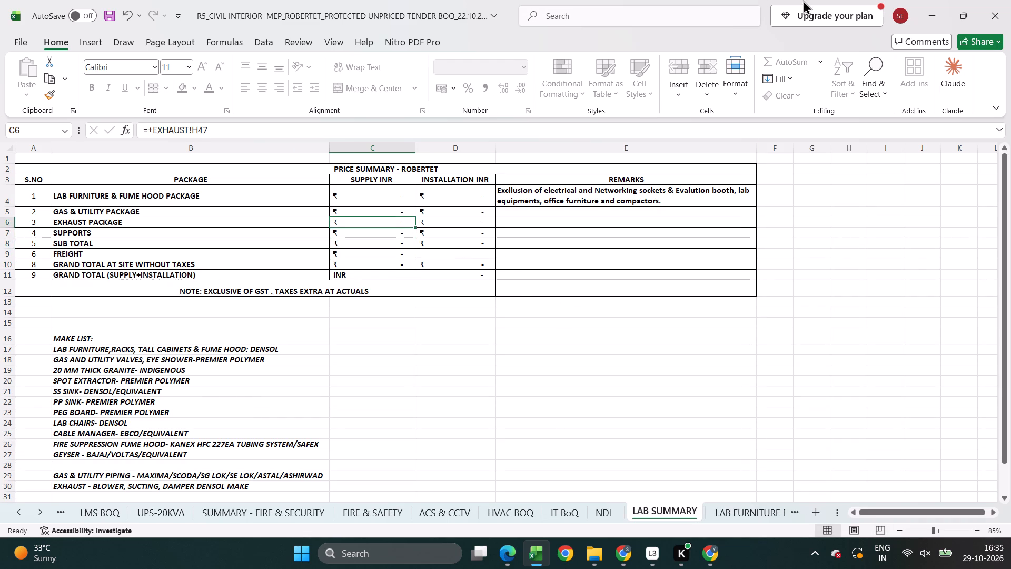
# Look through the lab furniture, gas piping, raw water and exhaust BOQ sheets for items without rates.
pyautogui.click(756, 514)
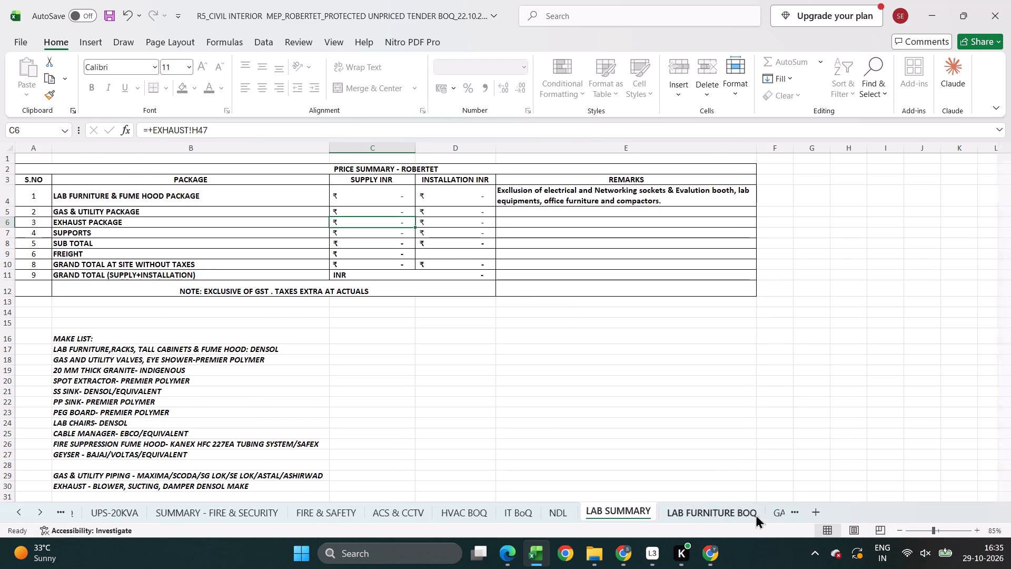
pyautogui.moveTo(751, 519); pyautogui.dragTo(762, 514)
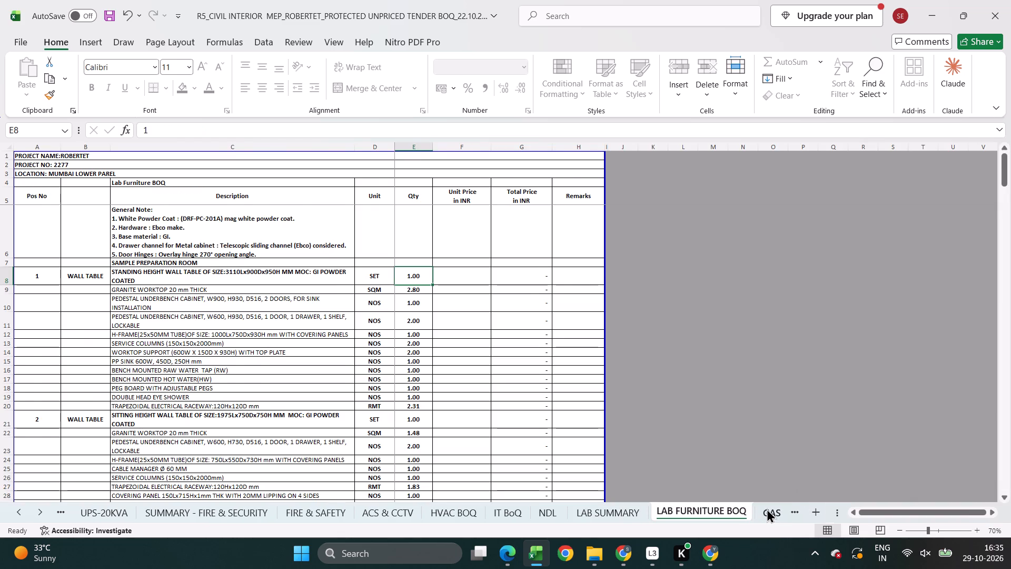
pyautogui.click(767, 508)
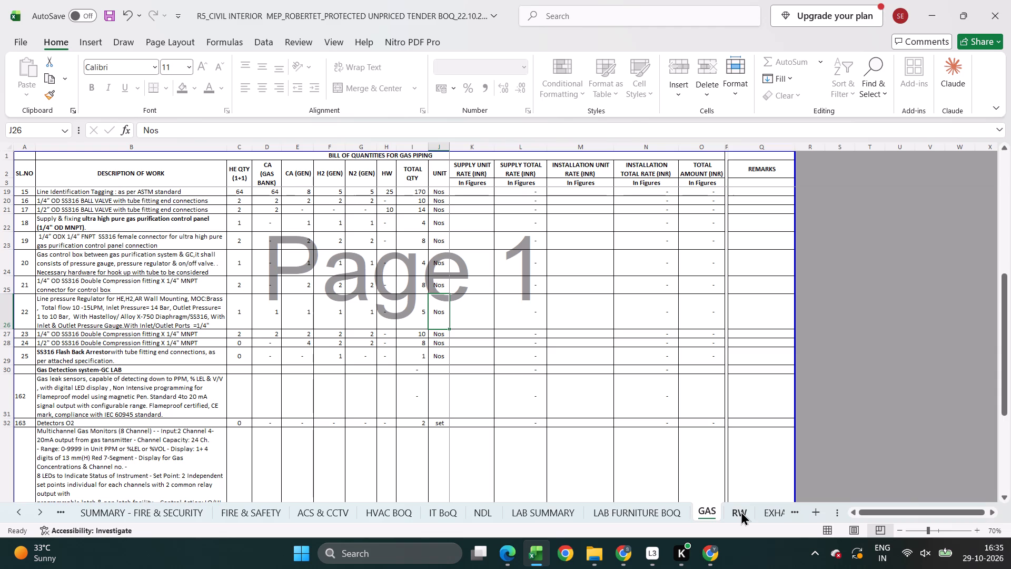
pyautogui.scroll(-1, 662, 452)
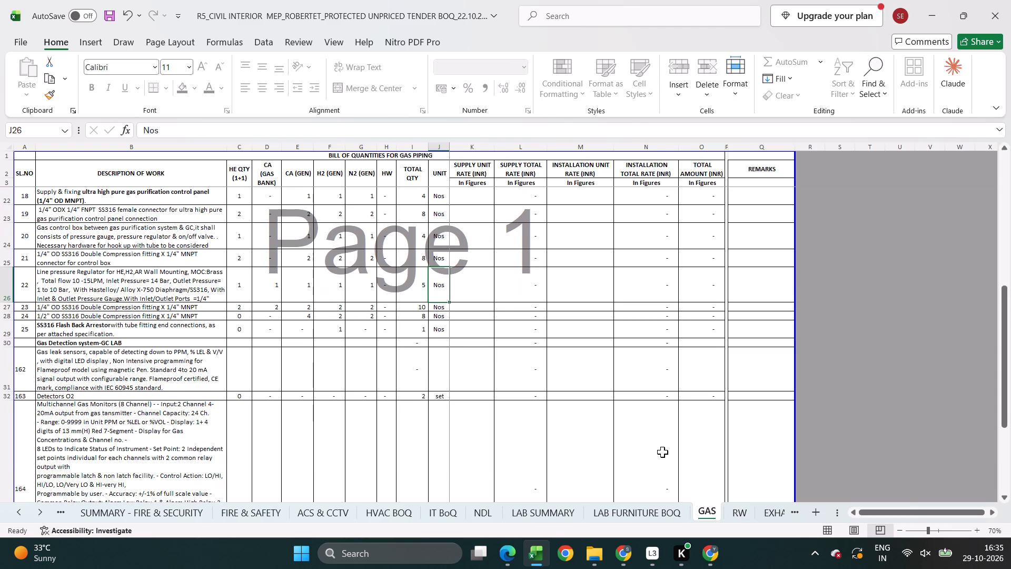
pyautogui.click(739, 509)
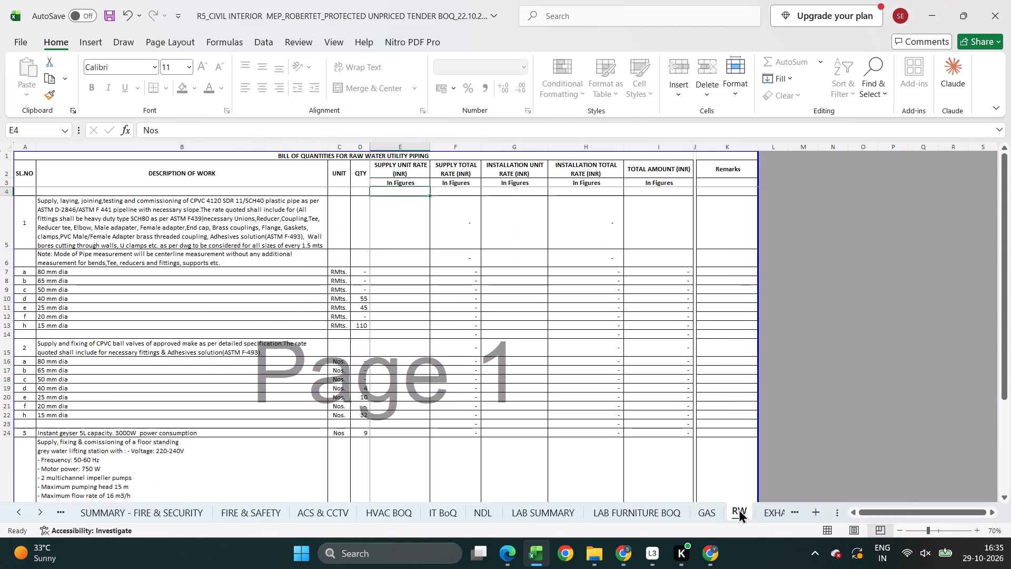
pyautogui.scroll(3, 679, 476)
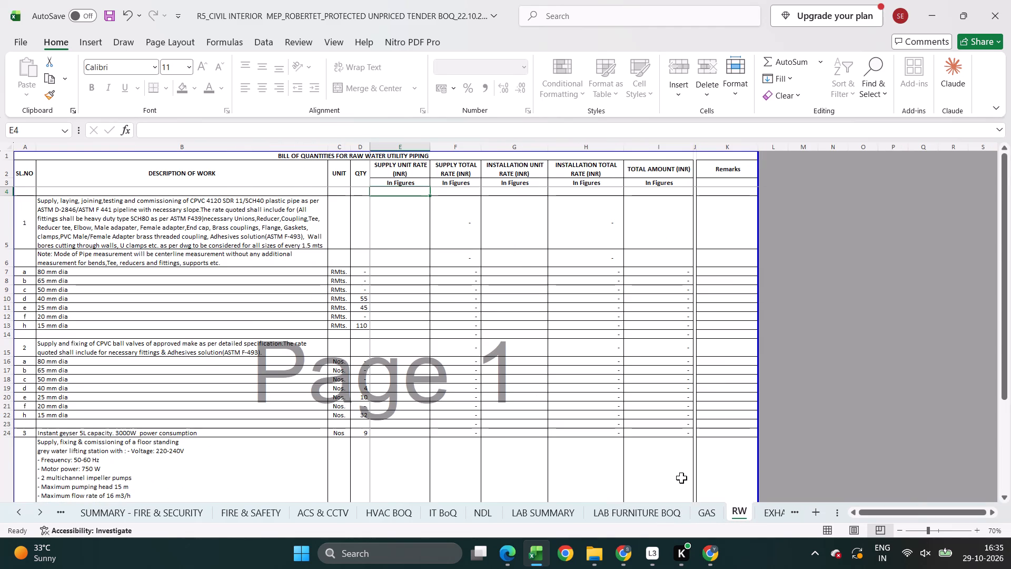
pyautogui.click(768, 515)
# Delete the empty worksheet Sheet1 between the EXHAUST and SUPPORTS sheets.
pyautogui.click(768, 515)
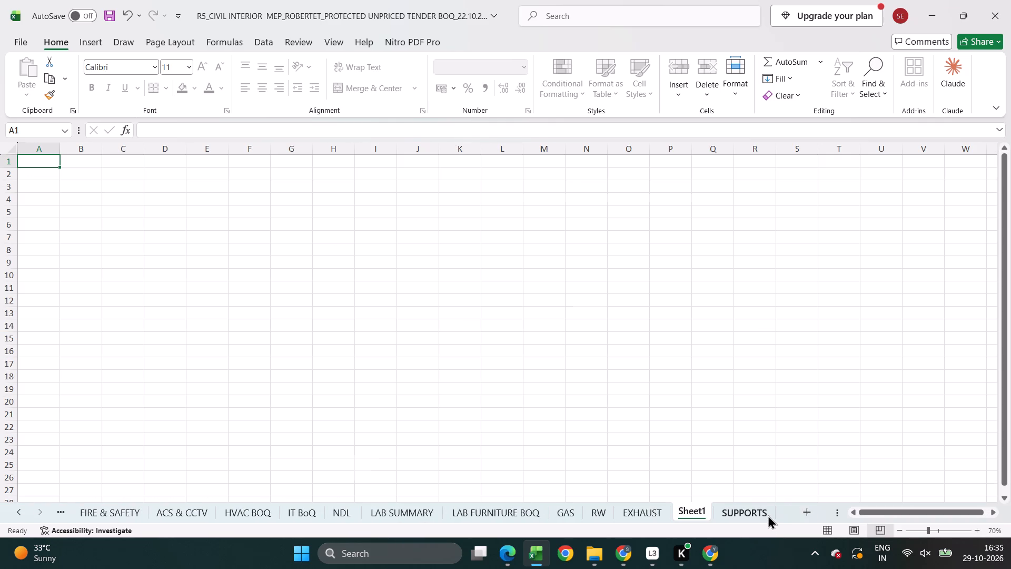
pyautogui.rightClick(710, 508)
pyautogui.rightClick(698, 508)
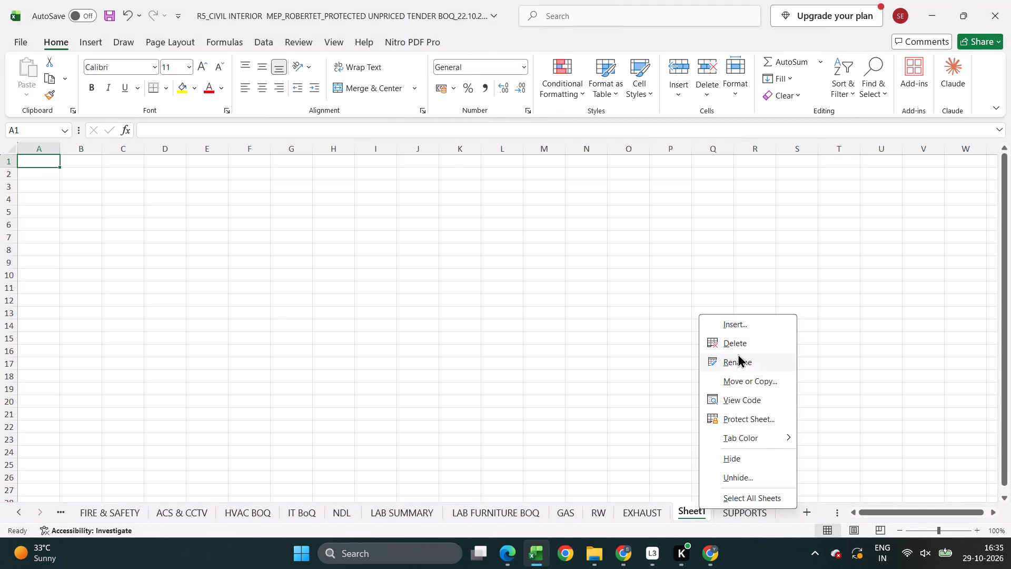
pyautogui.click(738, 345)
# Examine the decorative light fixture items and their rate columns in the DECORATIVE LIGHTS sheet.
pyautogui.click(4, 515)
pyautogui.tripleClick(15, 511)
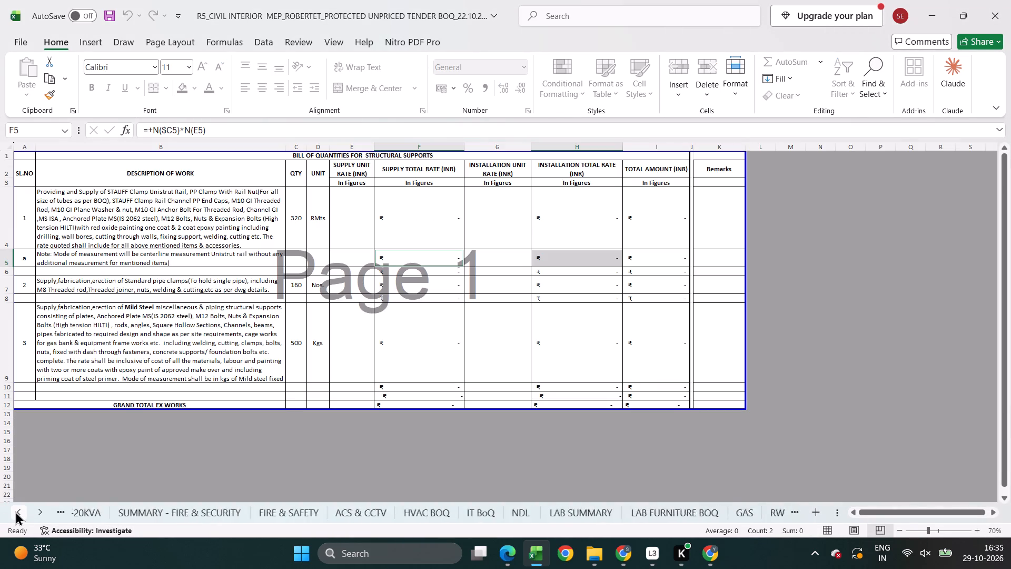
pyautogui.tripleClick(15, 511)
pyautogui.click(15, 511)
pyautogui.click(309, 509)
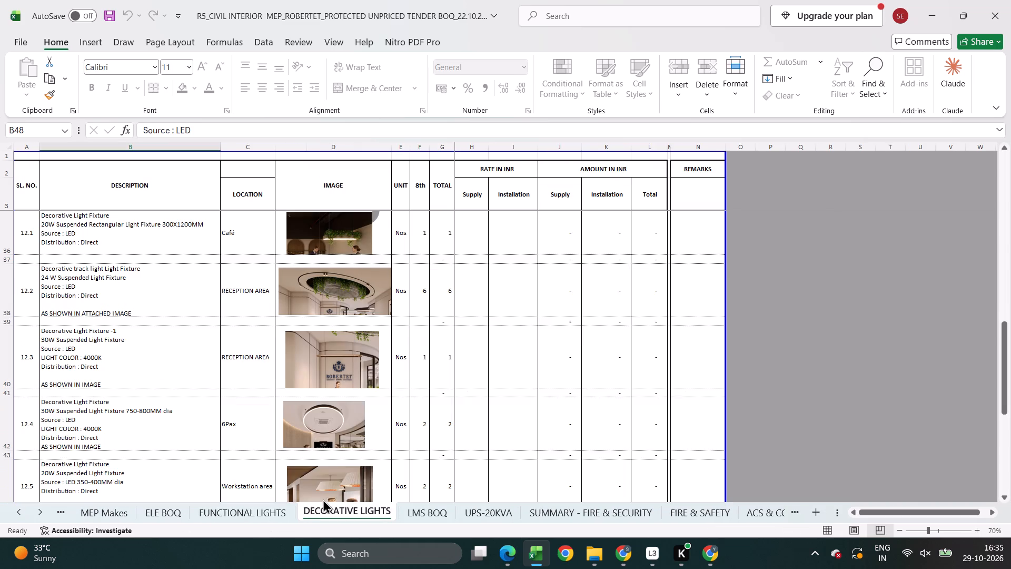
pyautogui.scroll(3, 451, 428)
pyautogui.scroll(-4, 451, 428)
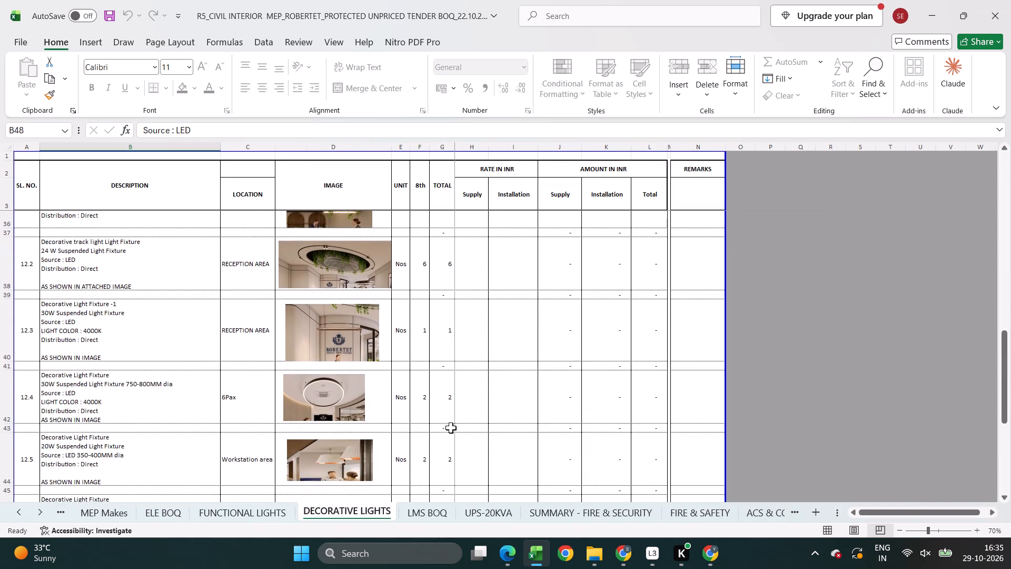
# Examine the functional light fixtures and their supply and installation rates in the FUNCTIONAL LIGHTS sheet.
pyautogui.scroll(-4, 451, 428)
pyautogui.click(239, 514)
pyautogui.scroll(-5, 404, 436)
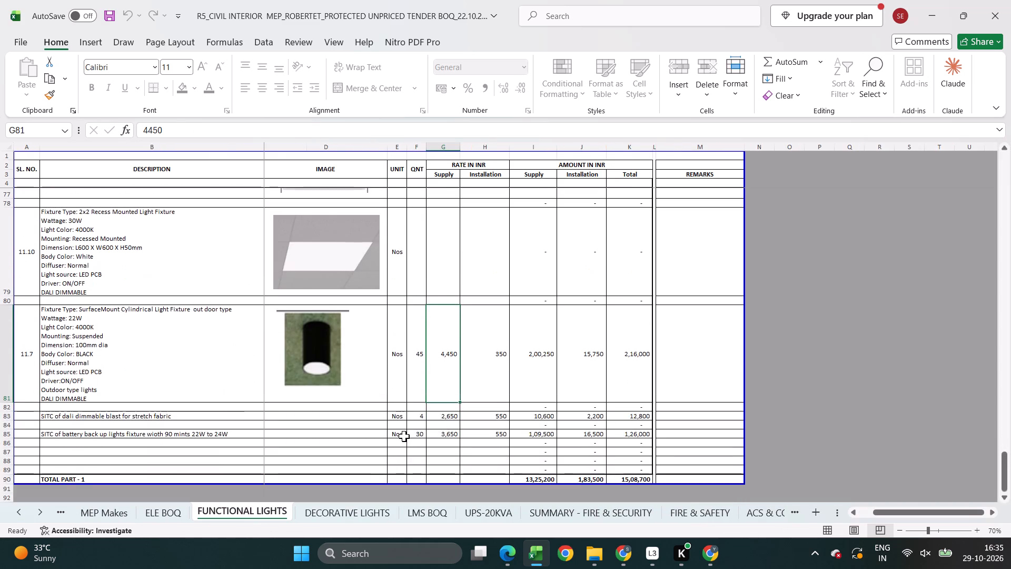
pyautogui.scroll(-3, 404, 436)
pyautogui.scroll(7, 404, 436)
pyautogui.scroll(-2, 404, 436)
pyautogui.scroll(20, 404, 436)
pyautogui.scroll(1, 404, 436)
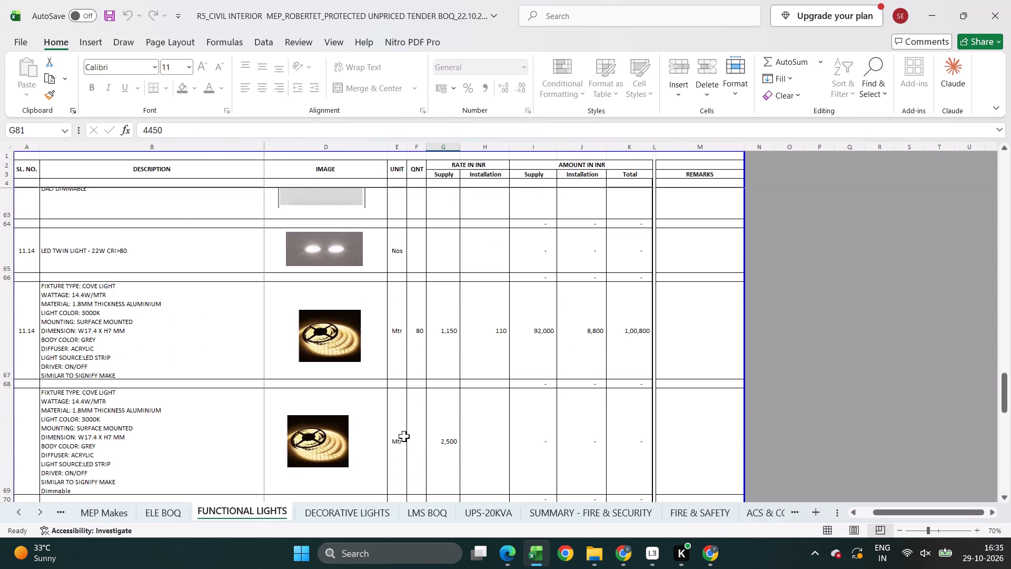
pyautogui.scroll(8, 475, 459)
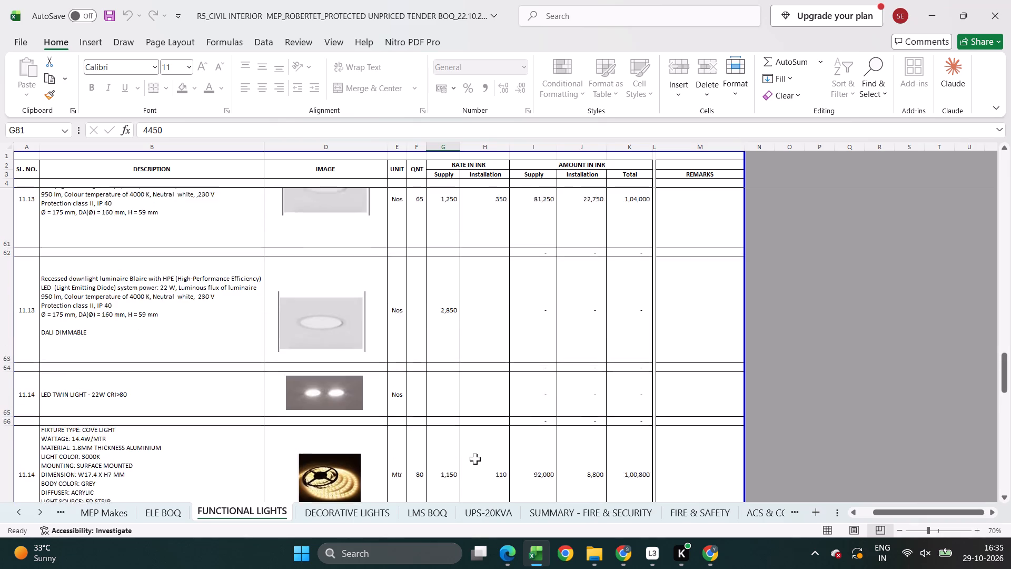
pyautogui.scroll(2, 475, 459)
pyautogui.scroll(20, 475, 459)
pyautogui.scroll(9, 475, 459)
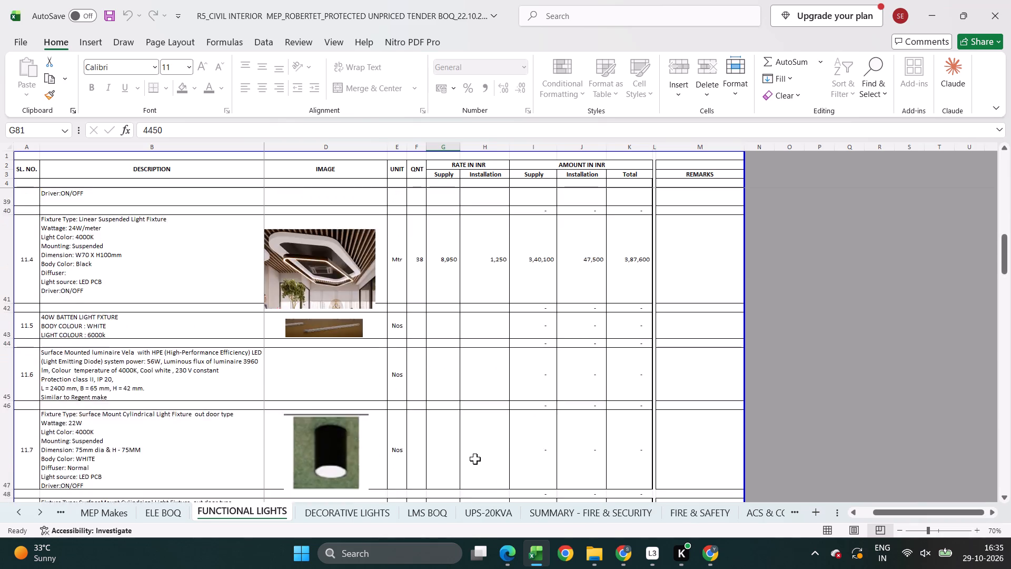
pyautogui.scroll(16, 475, 459)
# Return to the DECORATIVE LIGHTS sheet, review its fixtures and select the supply rate cell of item 12.1.
pyautogui.click(313, 503)
pyautogui.scroll(2, 455, 453)
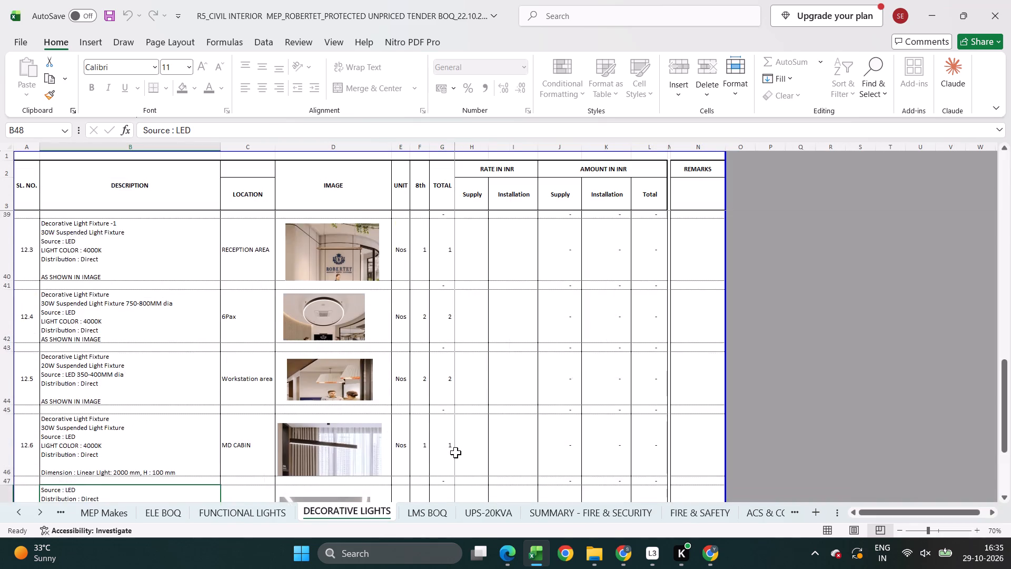
pyautogui.scroll(16, 455, 453)
pyautogui.scroll(-9, 455, 453)
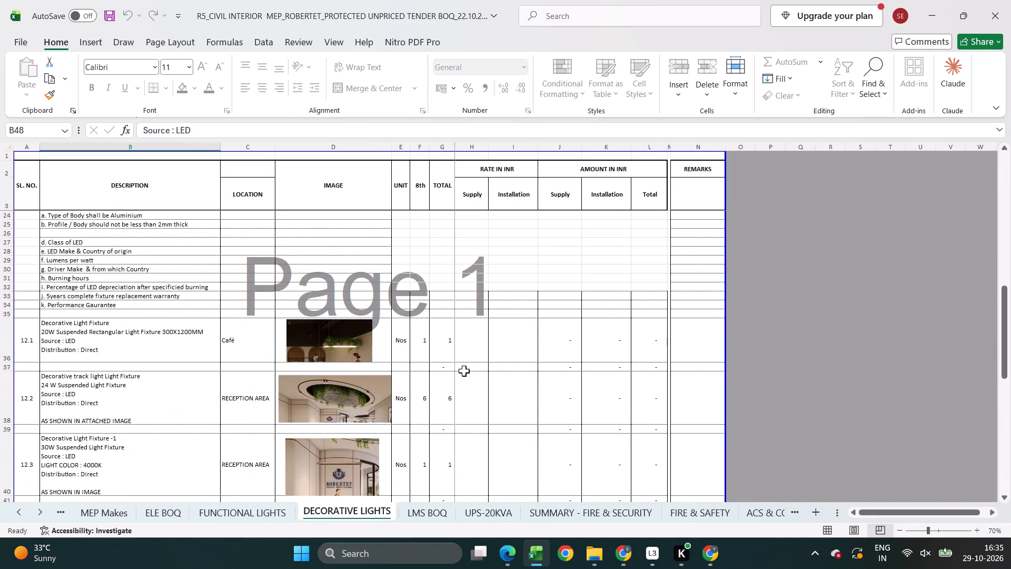
pyautogui.click(465, 347)
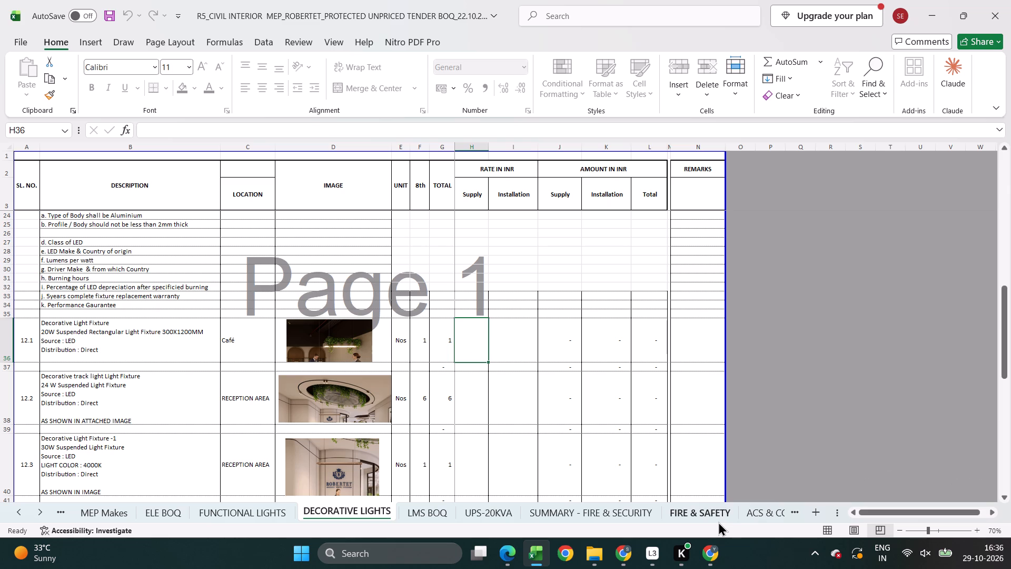
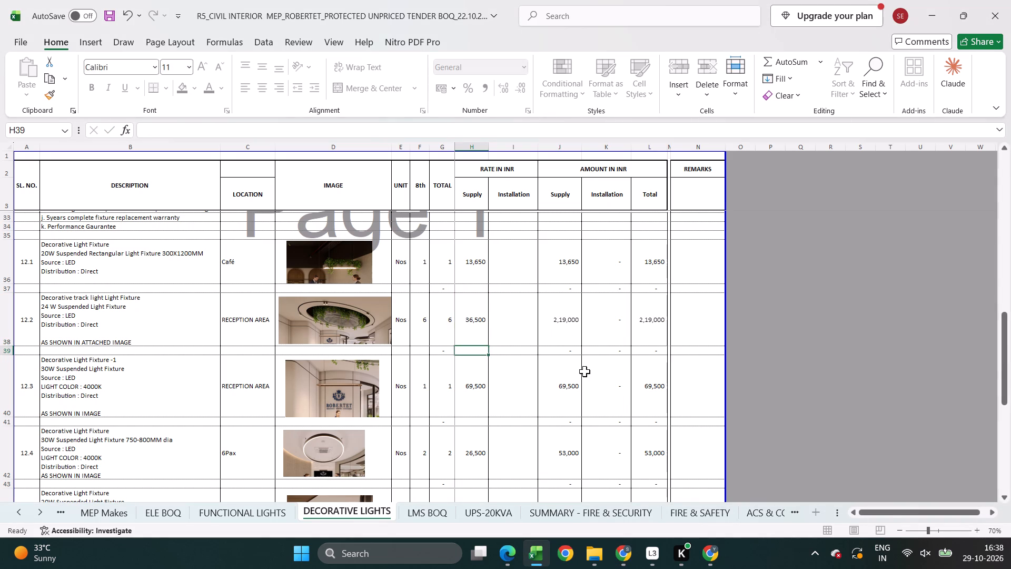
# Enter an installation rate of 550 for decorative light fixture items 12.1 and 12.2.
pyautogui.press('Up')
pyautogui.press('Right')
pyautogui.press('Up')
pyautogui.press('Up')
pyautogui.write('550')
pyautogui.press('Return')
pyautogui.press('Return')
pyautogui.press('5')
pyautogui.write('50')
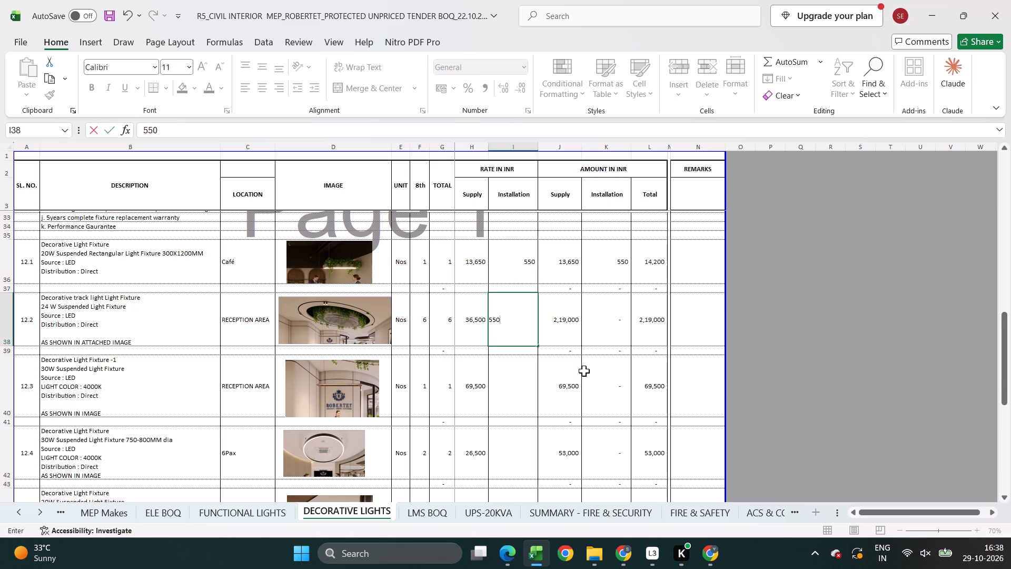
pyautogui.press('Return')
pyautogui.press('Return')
# Set the installation rate to 2500 for decorative light item 12.1 and to 2550 for items 12.2, 12.3 and 12.4.
pyautogui.press('Up')
pyautogui.press('Up')
pyautogui.press('Up')
pyautogui.press('Up')
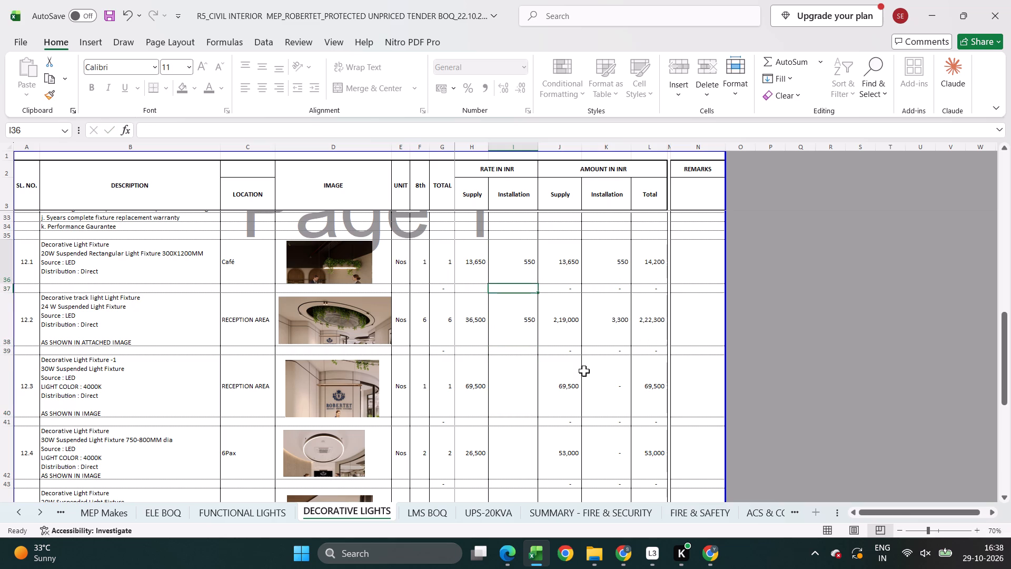
pyautogui.write('2500')
pyautogui.press('Return')
pyautogui.press('Return')
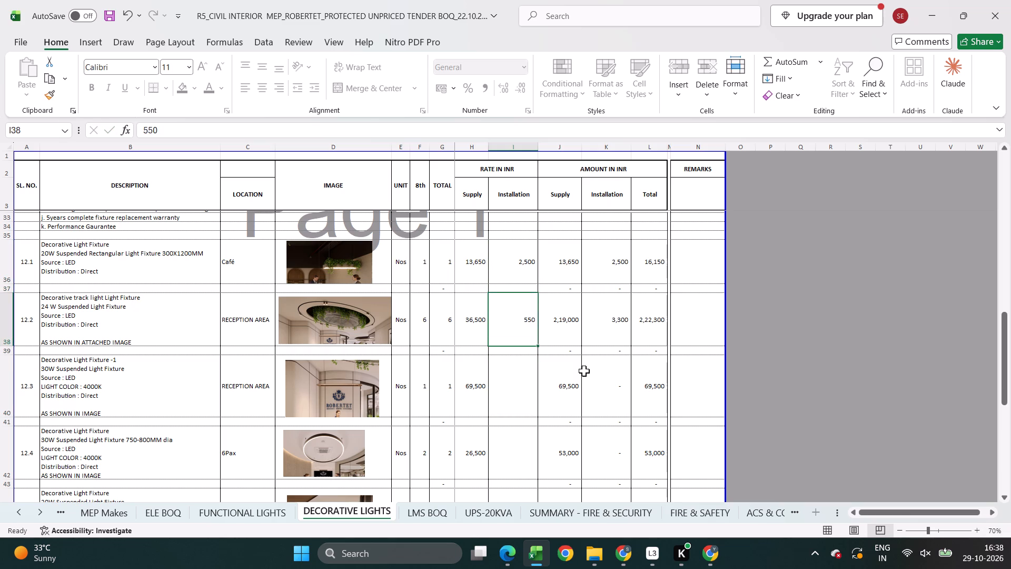
pyautogui.write('2550')
pyautogui.press('Return')
pyautogui.press('Return')
pyautogui.write('2550')
pyautogui.press('Return')
pyautogui.press('Return')
pyautogui.write('2550')
pyautogui.press('Return')
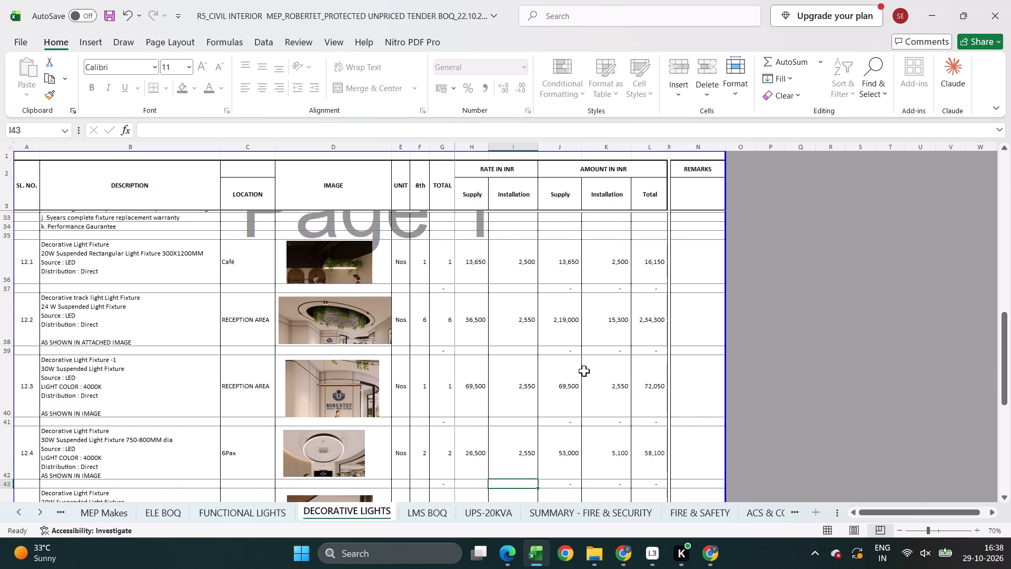
# Enter an installation rate of 2500 for workstation area fixture 12.5 and MD cabin fixture 12.6.
pyautogui.press('Return')
pyautogui.write('250')
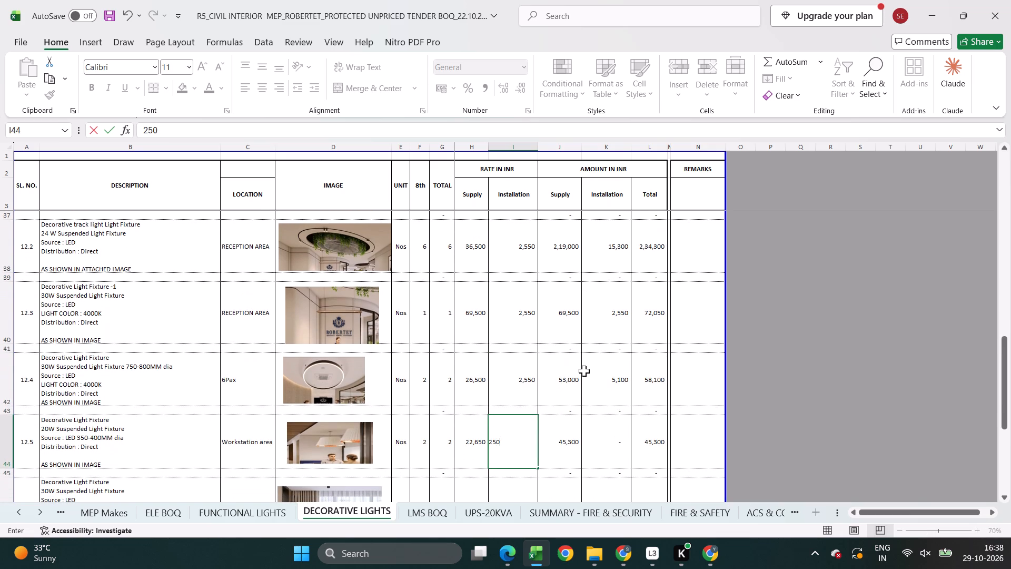
pyautogui.press('BackSpace')
pyautogui.press('BackSpace')
pyautogui.write('50')
pyautogui.press('Return')
pyautogui.press('Up')
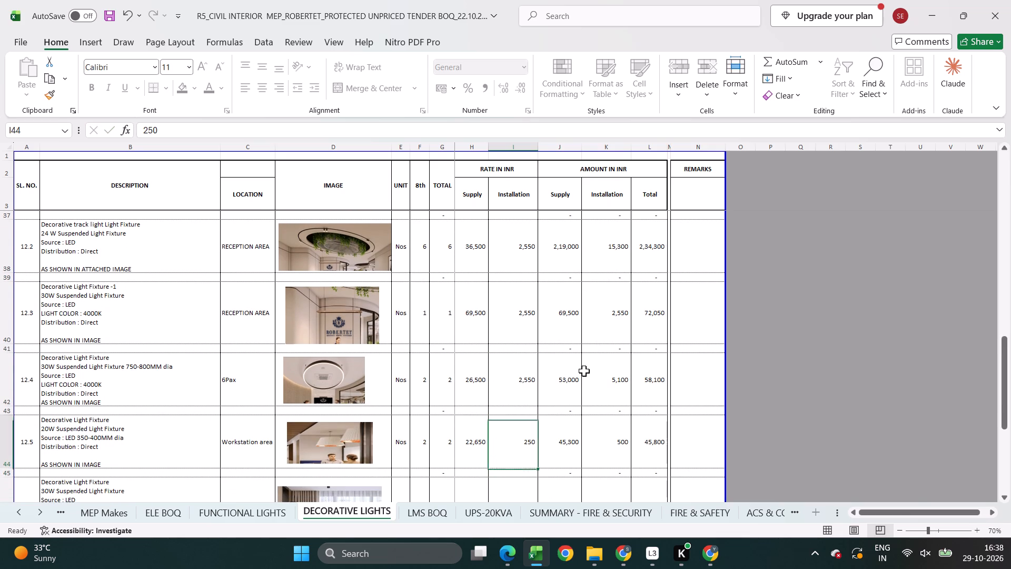
pyautogui.press('F2')
pyautogui.press('0')
pyautogui.press('Return')
pyautogui.press('Return')
pyautogui.write('2500')
pyautogui.press('Return')
# Enter an installation rate of 2500 for the workstation linear light 75X50MM, item 12.8.
pyautogui.press('Return')
pyautogui.press('Return')
pyautogui.press('Return')
pyautogui.press('Up')
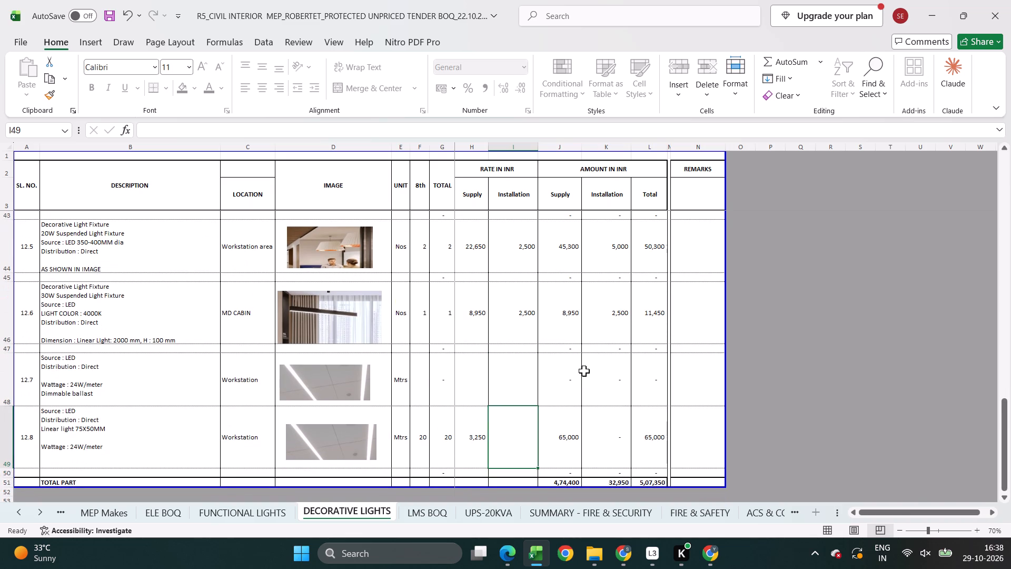
pyautogui.write('2500')
pyautogui.press('Return')
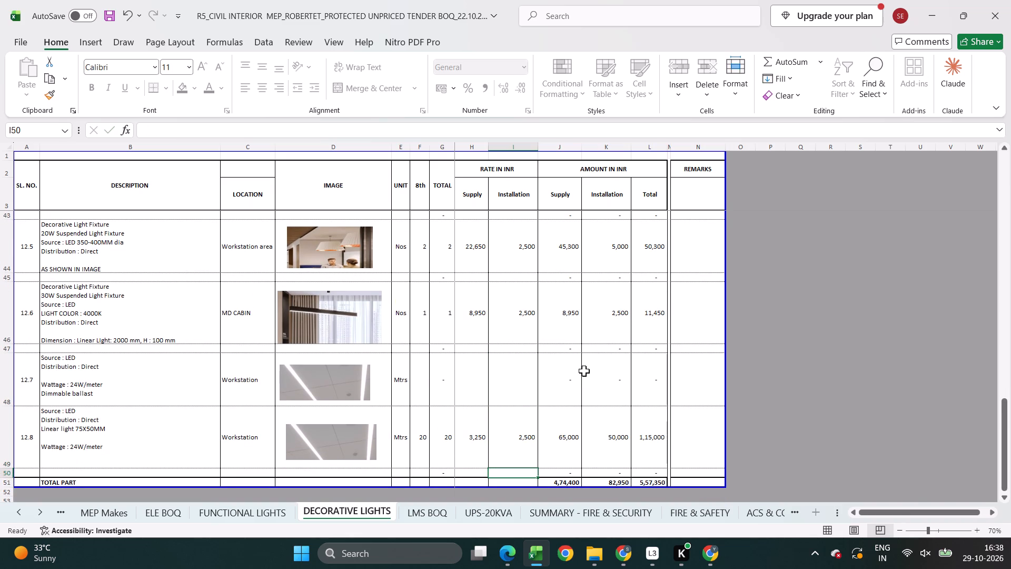
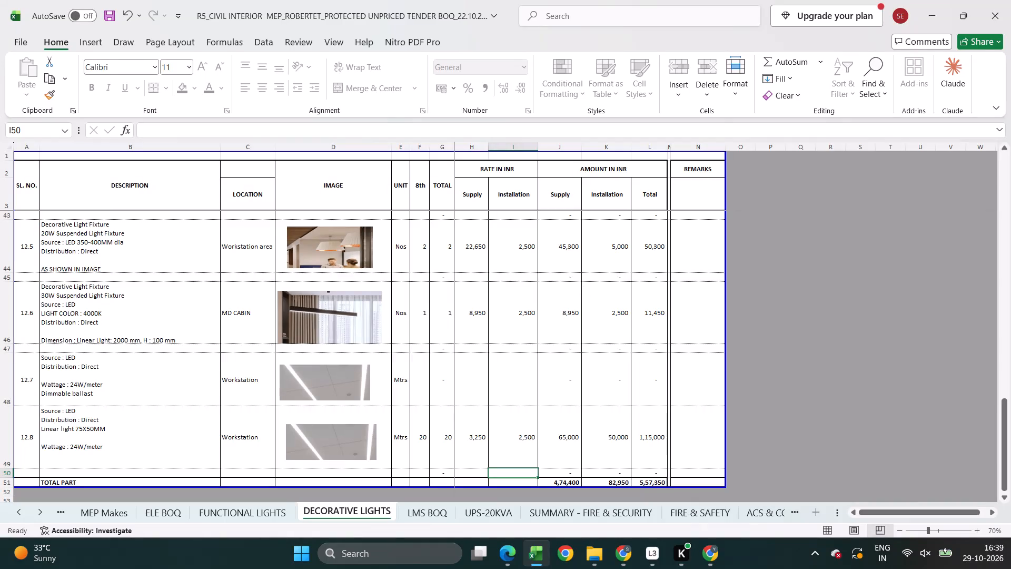
# Review the SUMMARY sheet's MEP works section to see which items still lack amounts.
pyautogui.scroll(-2, 488, 428)
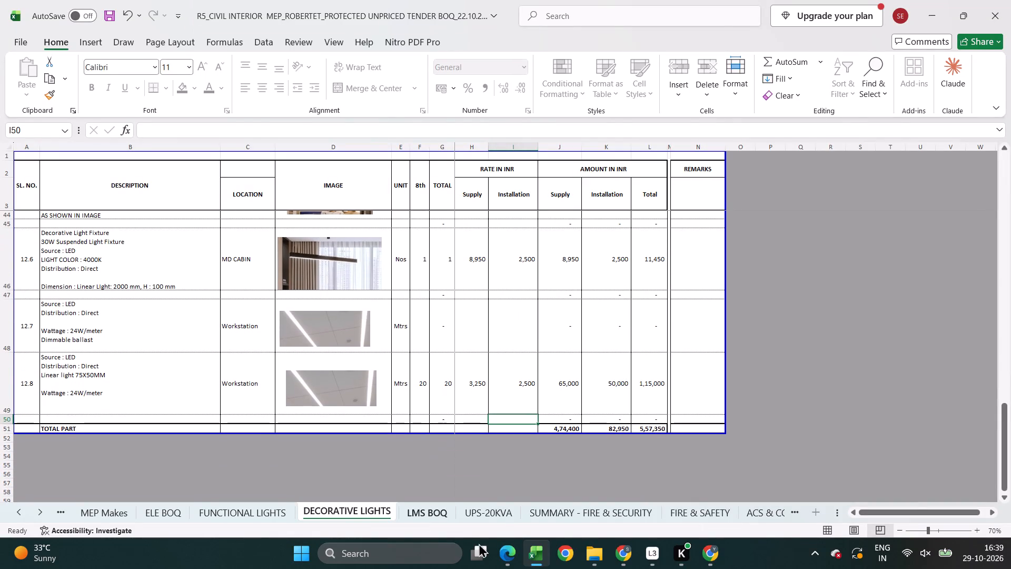
pyautogui.moveTo(138, 509); pyautogui.dragTo(123, 520, button='right')
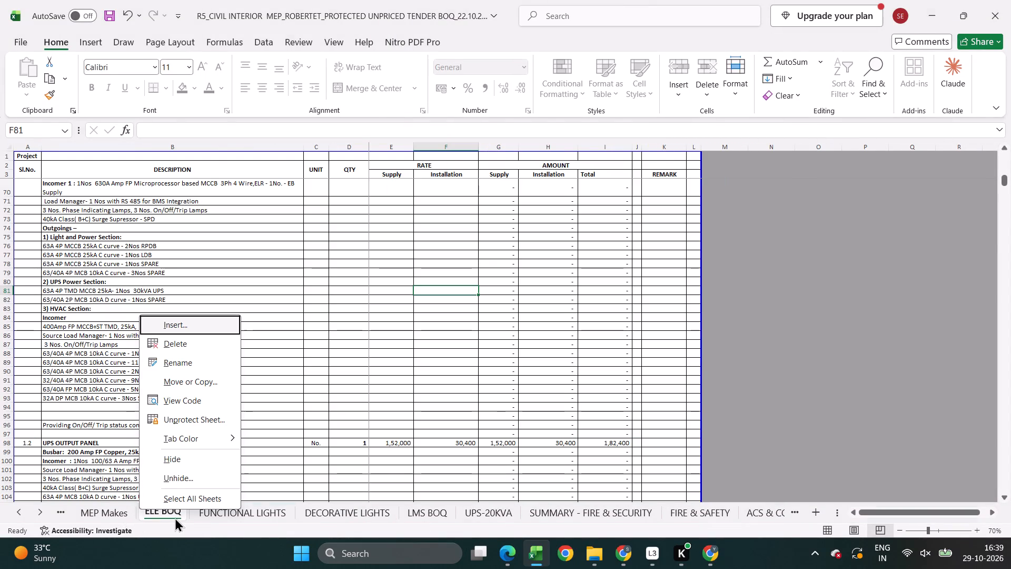
pyautogui.click(107, 514)
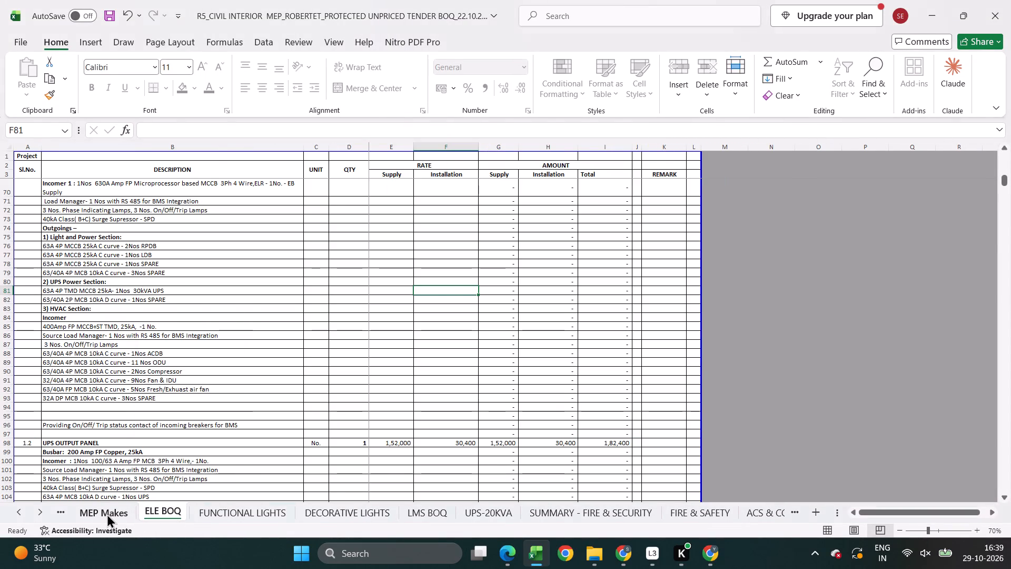
pyautogui.click(106, 514)
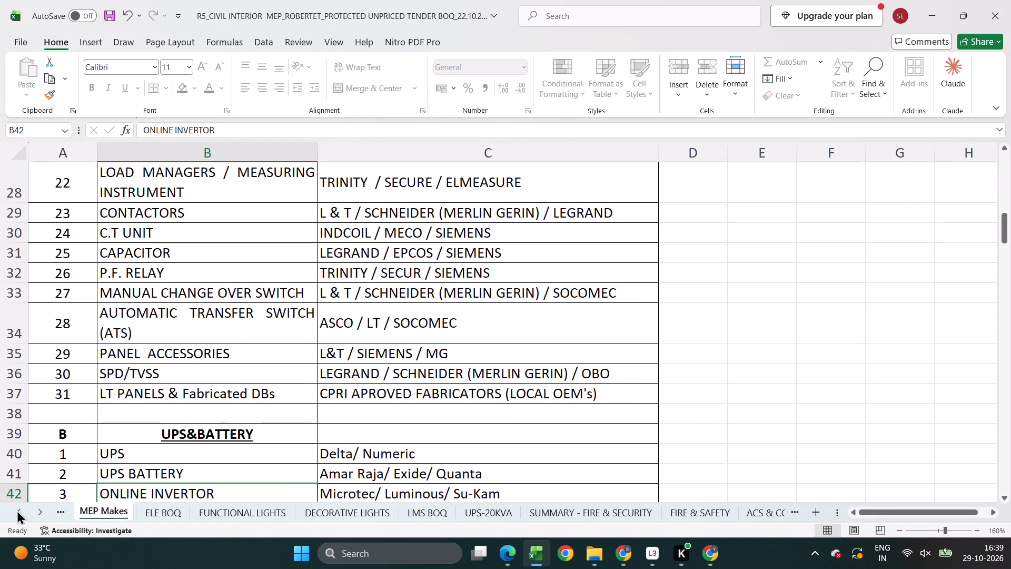
pyautogui.tripleClick(16, 507)
pyautogui.click(89, 520)
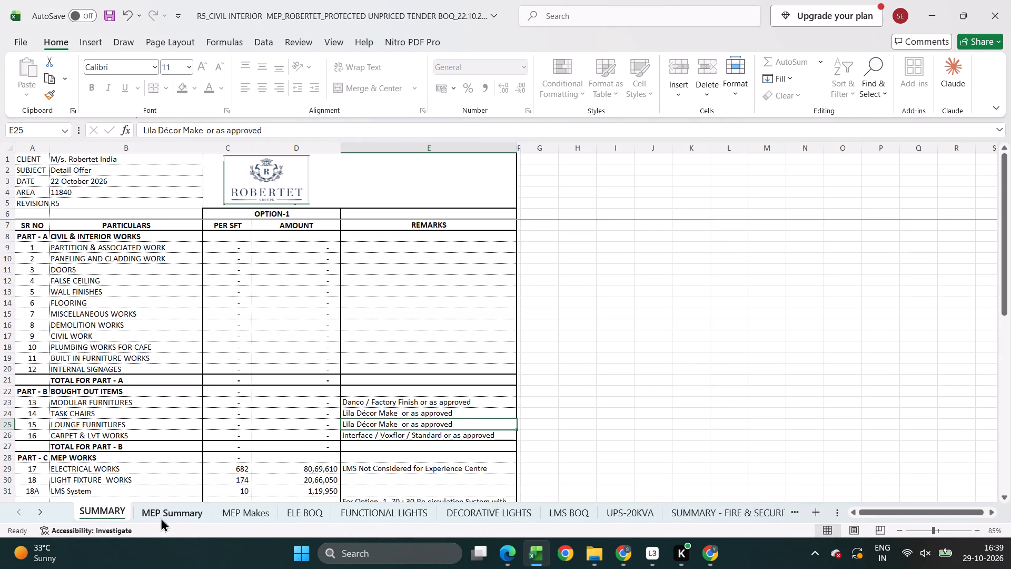
pyautogui.scroll(-8, 230, 460)
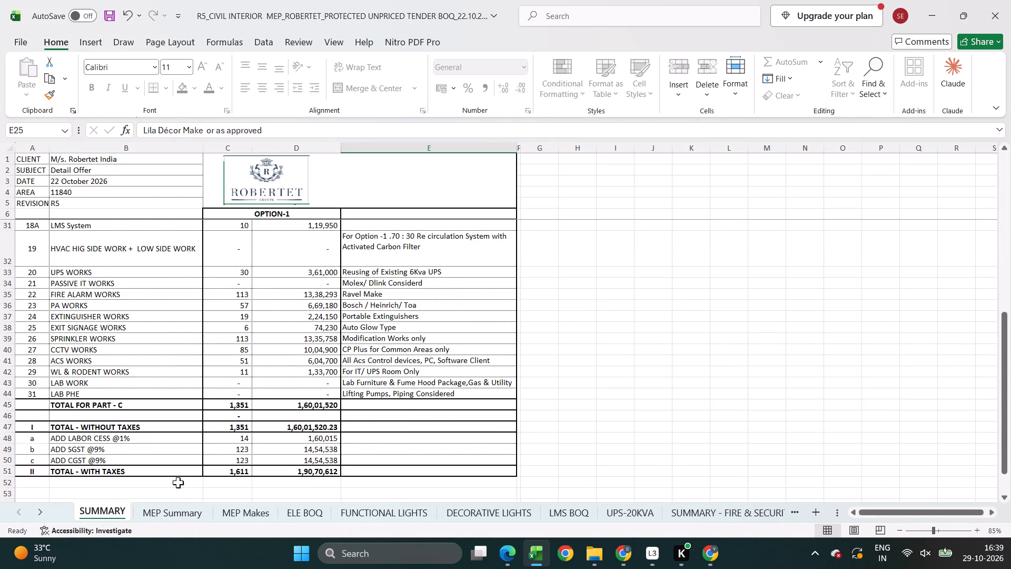
pyautogui.scroll(1, 178, 481)
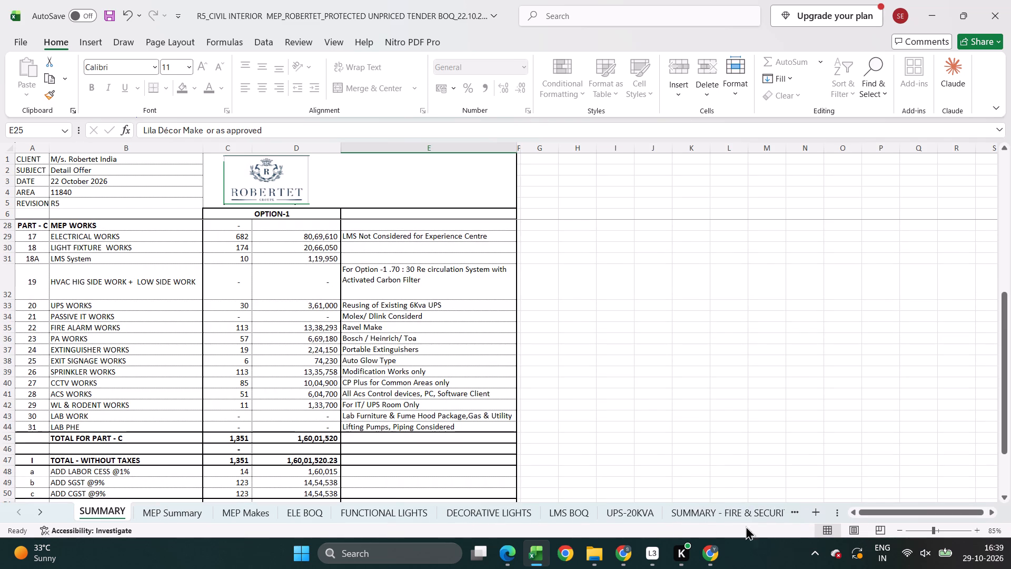
# On the IT BoQ sheet, set the unit price of DATA item 1, the 2m user-end CAT6 patch cord, to 650.
pyautogui.click(711, 514)
pyautogui.doubleClick(757, 515)
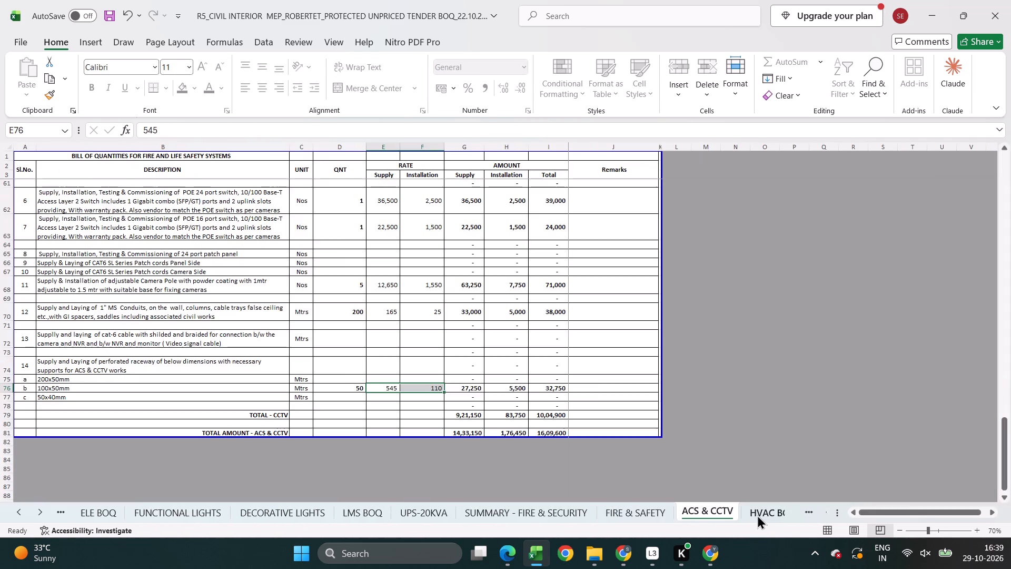
pyautogui.click(757, 515)
pyautogui.click(757, 515)
pyautogui.scroll(8, 461, 408)
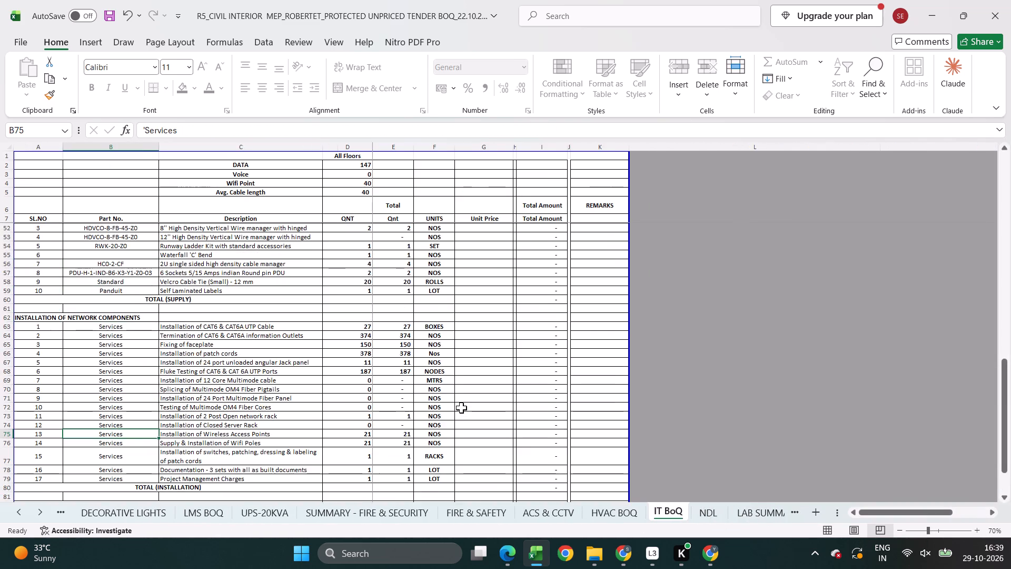
pyautogui.scroll(4, 461, 408)
pyautogui.scroll(19, 461, 408)
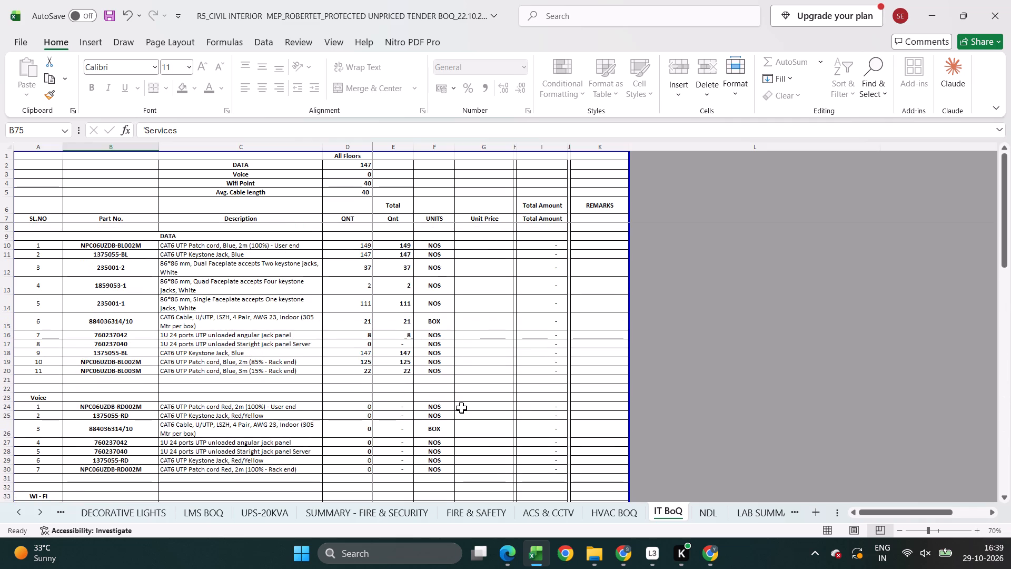
pyautogui.click(486, 249)
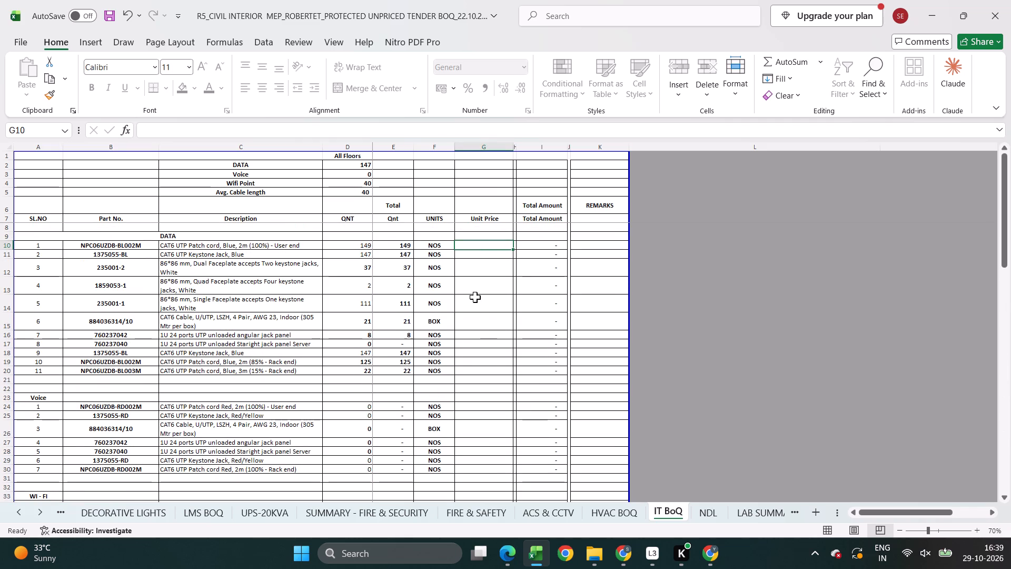
pyautogui.moveTo(471, 299); pyautogui.dragTo(304, 317, button='middle')
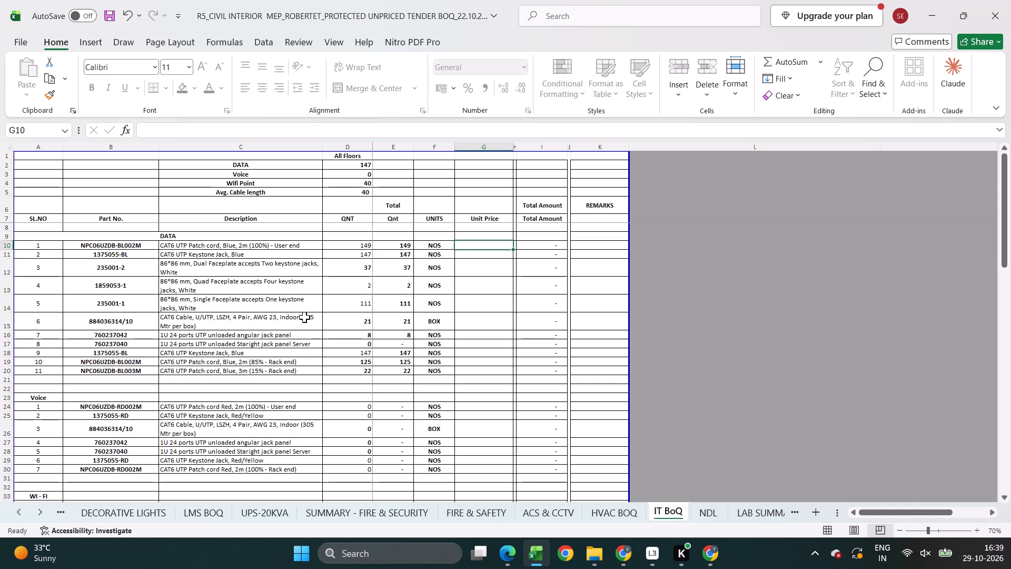
pyautogui.write('2650')
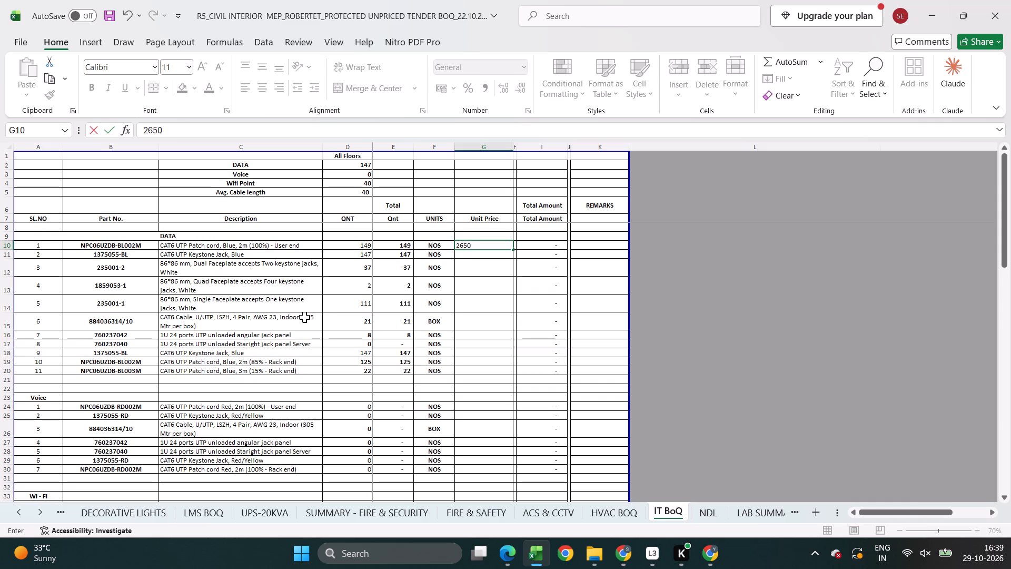
pyautogui.press('Return')
pyautogui.press('Up')
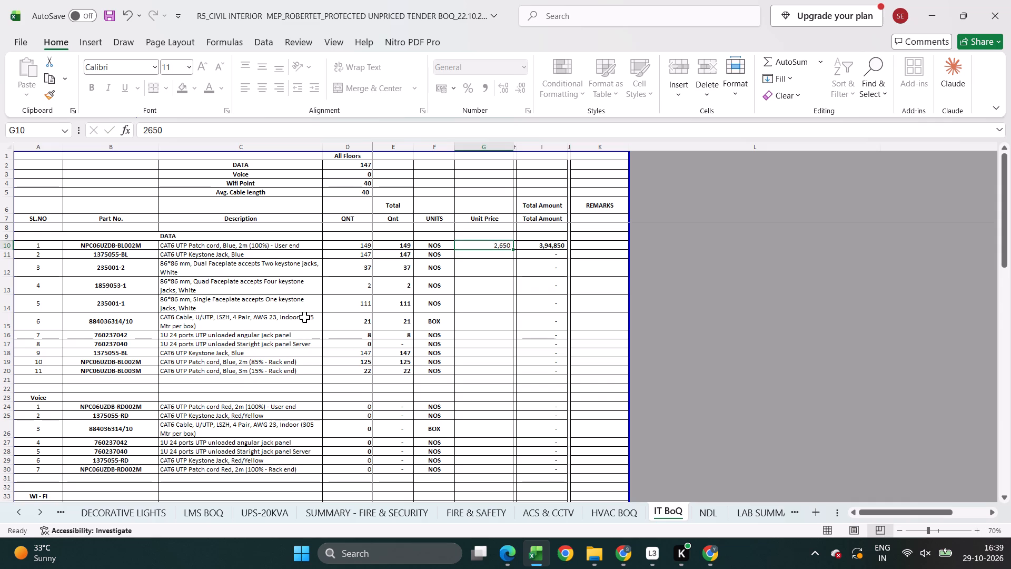
pyautogui.write('650')
pyautogui.press('Return')
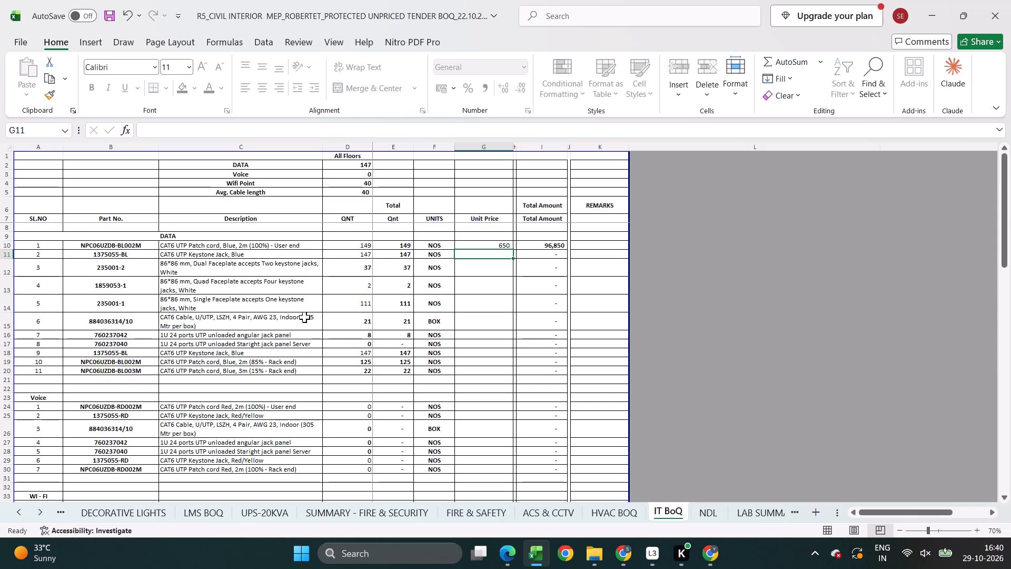
# Set the unit price of DATA item 2, the blue CAT6 UTP keystone jack, to 550.
pyautogui.write('450')
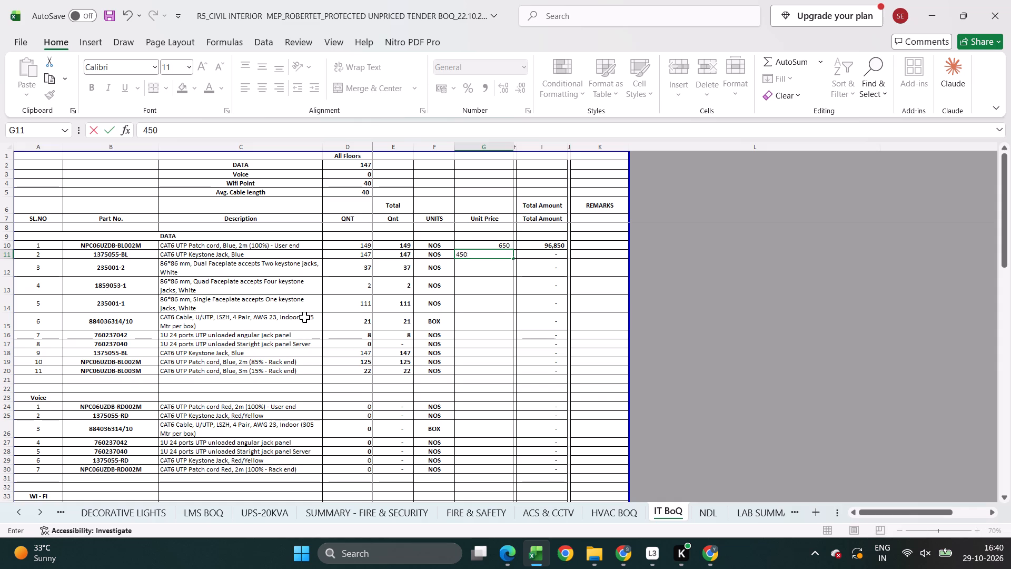
pyautogui.press('Return')
pyautogui.press('Up')
pyautogui.write('550')
pyautogui.press('Return')
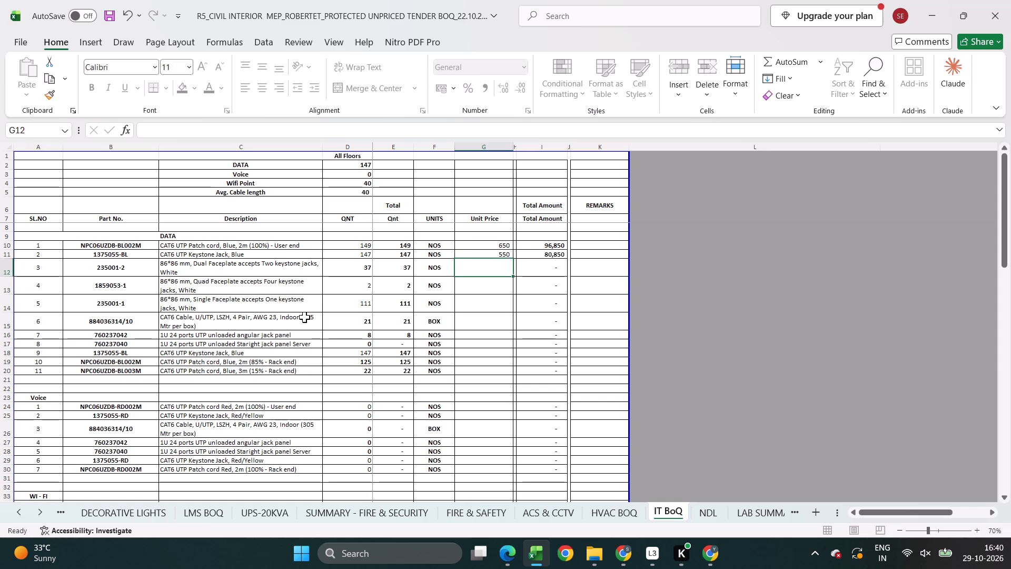
# Set the DATA faceplate unit prices to 250 for the dual, 350 for the quad and 200 for the single.
pyautogui.write('150')
pyautogui.press('Return')
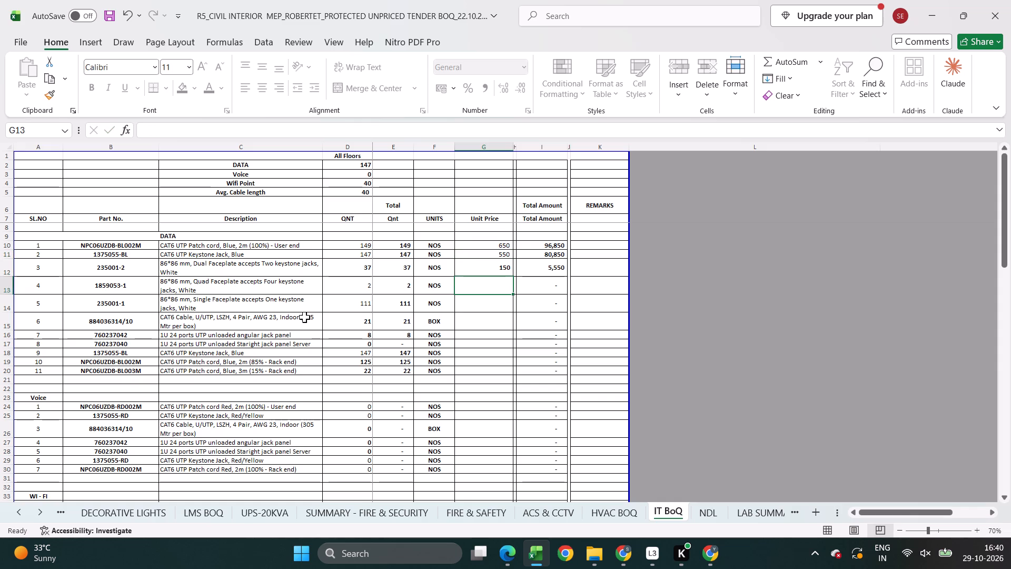
pyautogui.write('250')
pyautogui.press('Return')
pyautogui.press('Up')
pyautogui.press('Up')
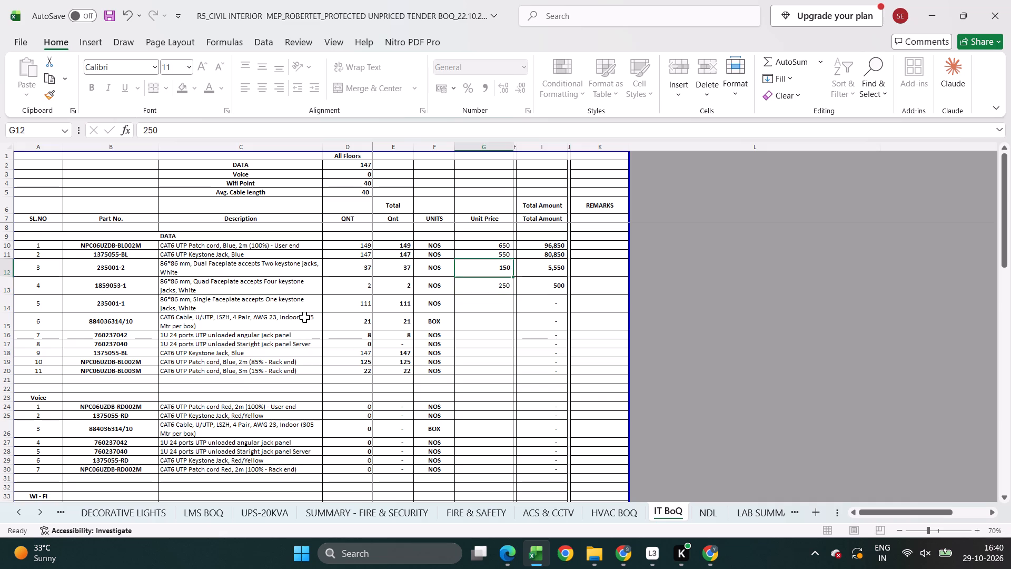
pyautogui.write('250')
pyautogui.press('Return')
pyautogui.write('350')
pyautogui.press('Return')
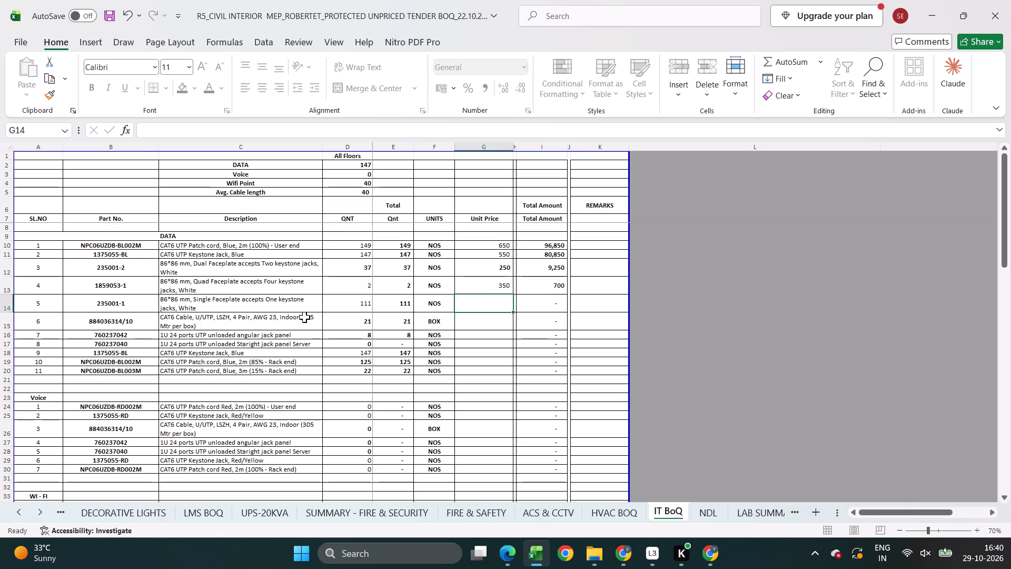
pyautogui.write('200')
pyautogui.press('Return')
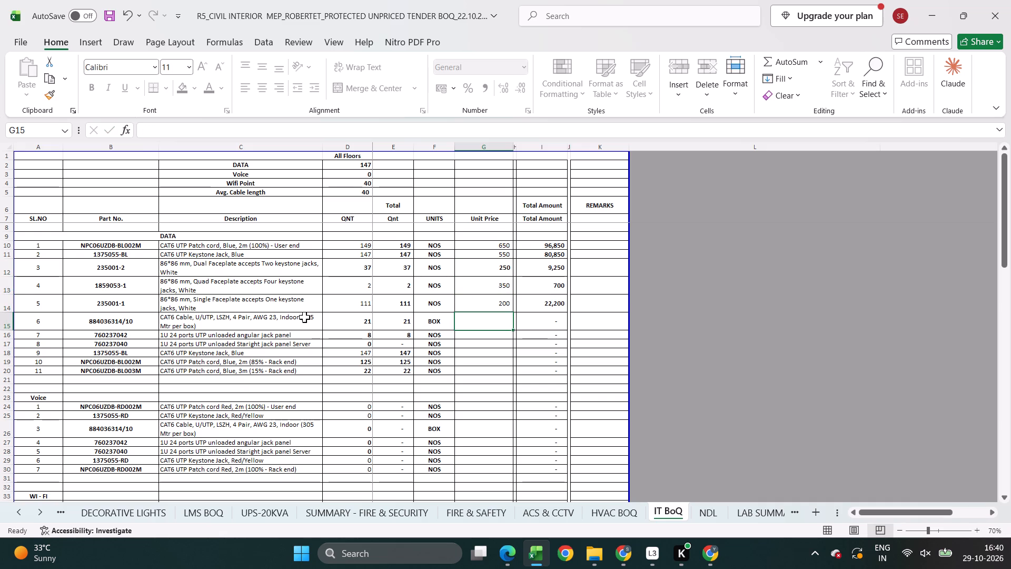
# Set the DATA unit prices to 19500 for the CAT6 cable box and 8950 for the 24-port angular jack panel.
pyautogui.write('16500')
pyautogui.press('Return')
pyautogui.press('Up')
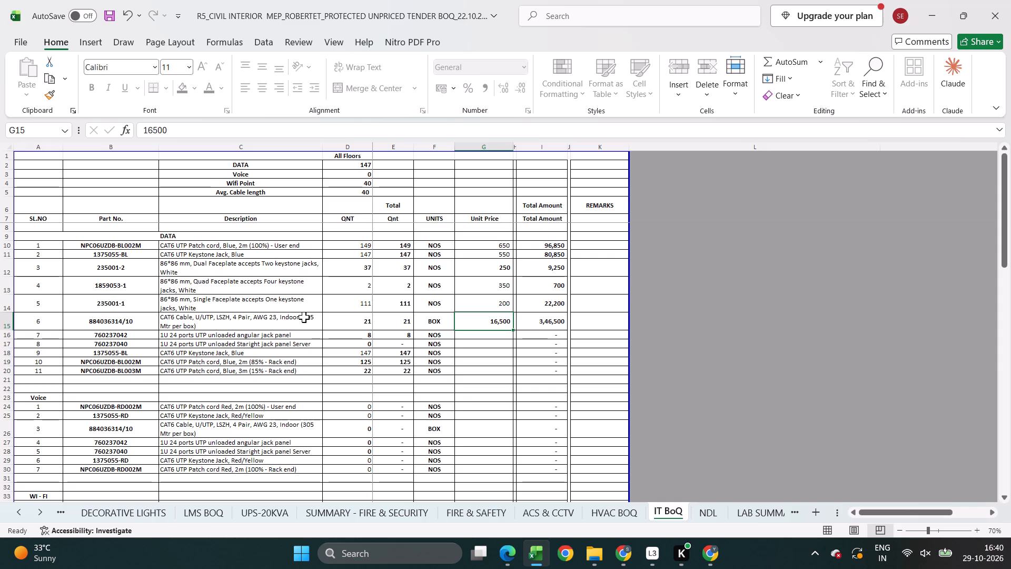
pyautogui.write('19500')
pyautogui.press('Return')
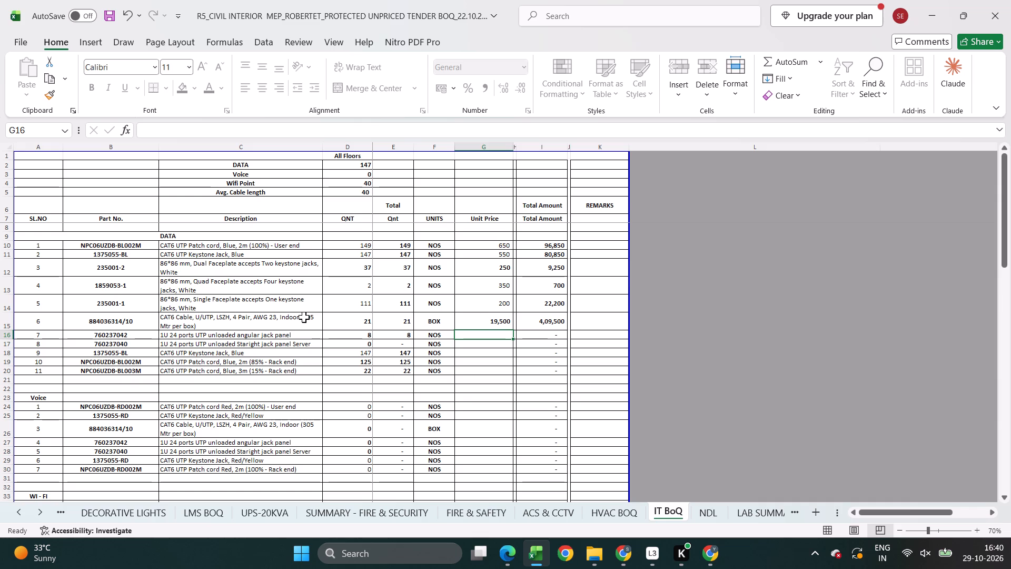
pyautogui.write('8950')
pyautogui.press('Return')
pyautogui.press('Return')
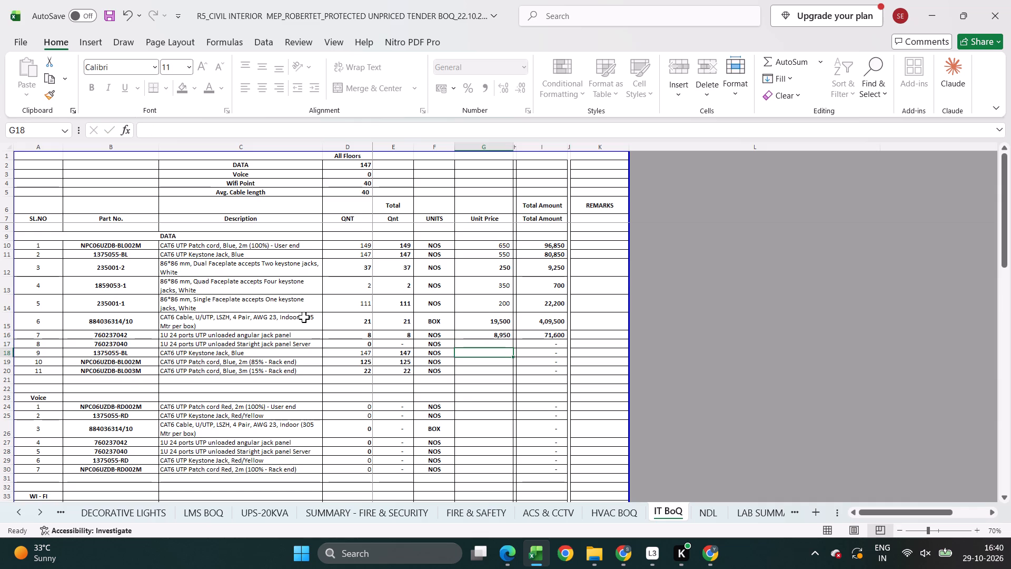
# Set the DATA rack-end unit prices to 650 for the 2m patch cord, 850 for the 3m patch cord and 550 for the blue keystone jack.
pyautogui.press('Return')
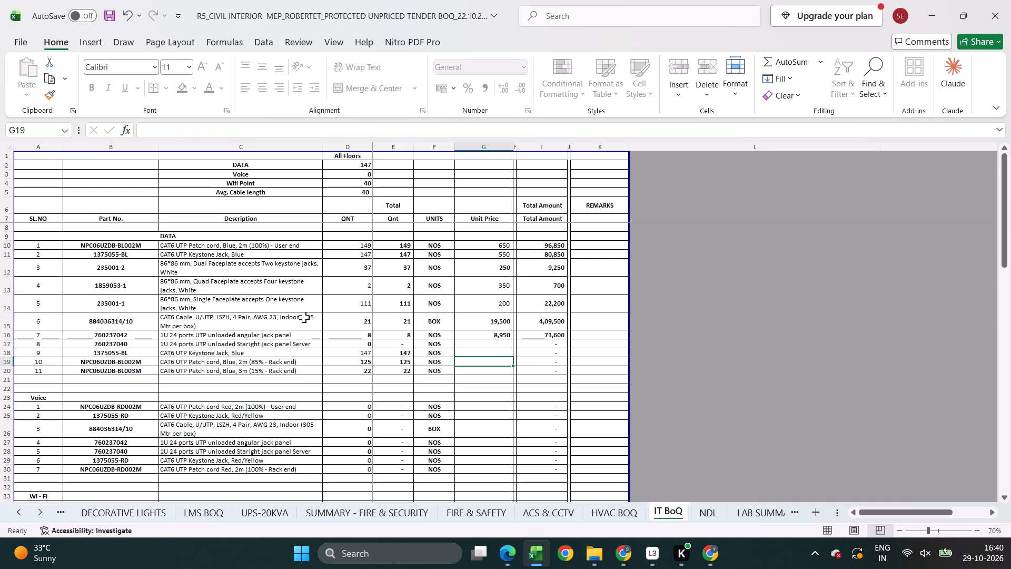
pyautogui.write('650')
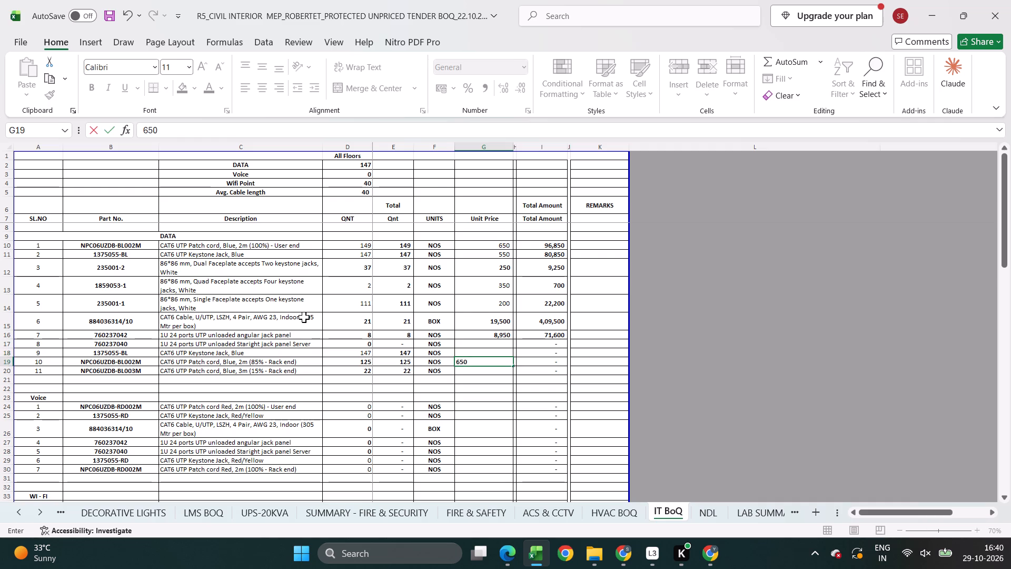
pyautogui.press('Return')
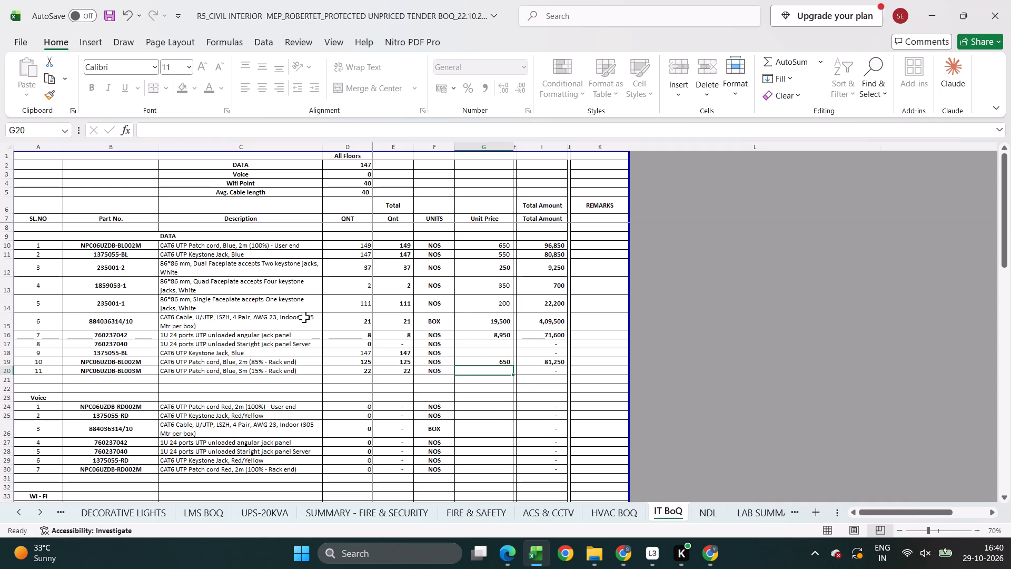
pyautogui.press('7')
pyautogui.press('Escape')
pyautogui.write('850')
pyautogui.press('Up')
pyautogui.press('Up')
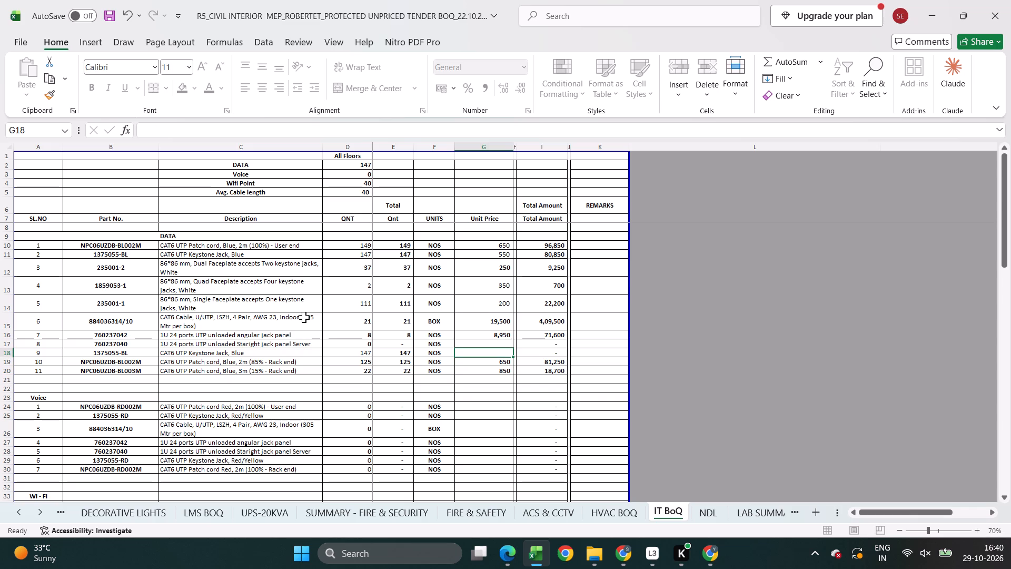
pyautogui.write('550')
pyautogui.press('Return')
# Set the WI-FI unit prices to 850 for the user-end CAT6A patch cord and 550 for the item 2 gray keystone jack.
pyautogui.scroll(-6, 317, 335)
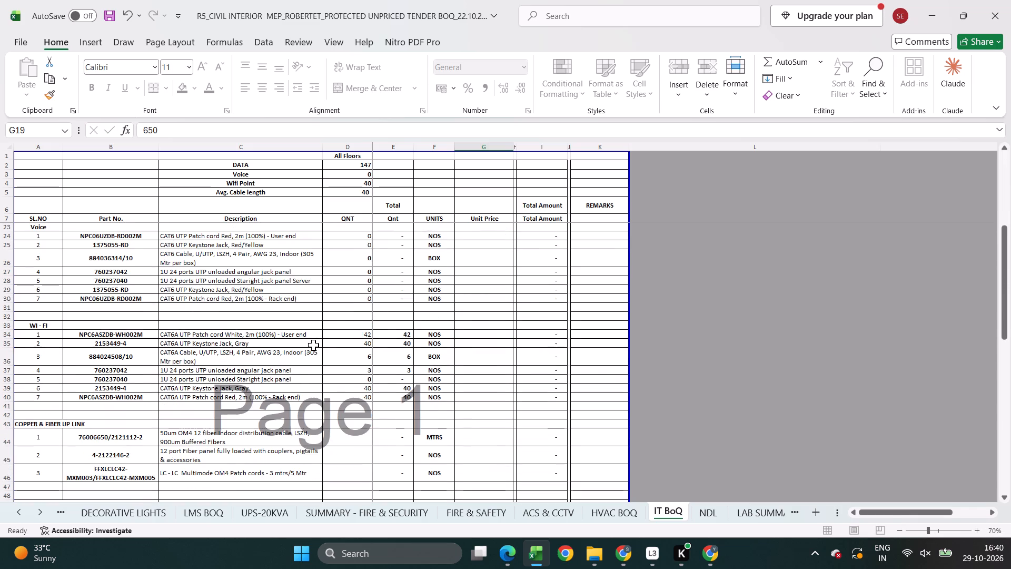
pyautogui.scroll(-1, 313, 345)
pyautogui.scroll(1, 450, 325)
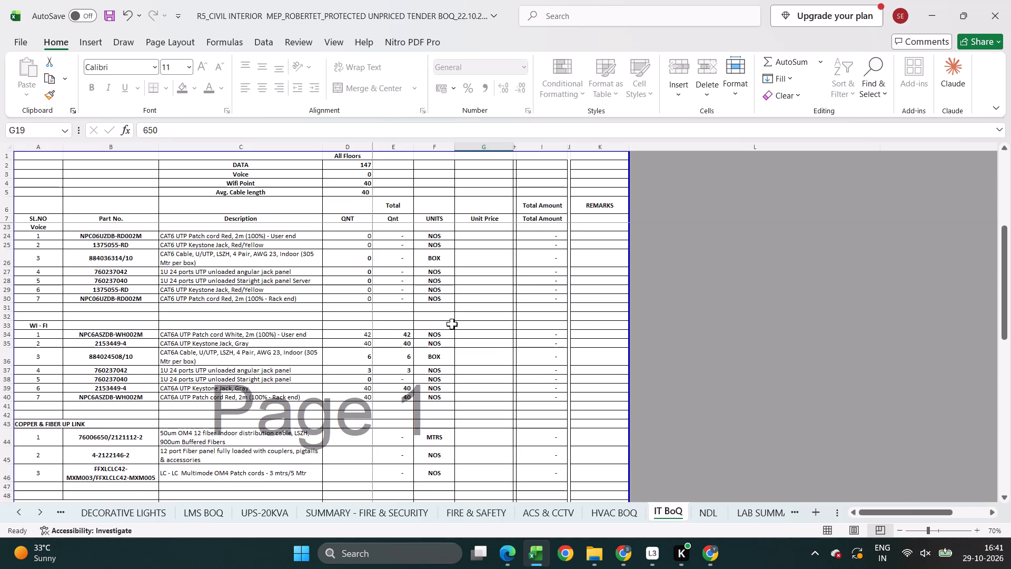
pyautogui.scroll(2, 452, 323)
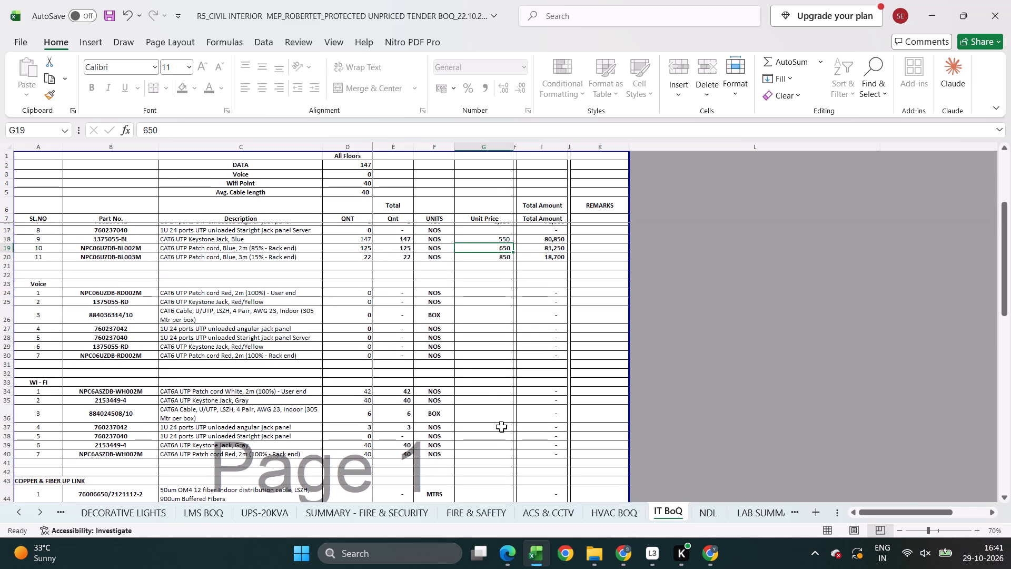
pyautogui.click(493, 390)
pyautogui.scroll(1, 497, 418)
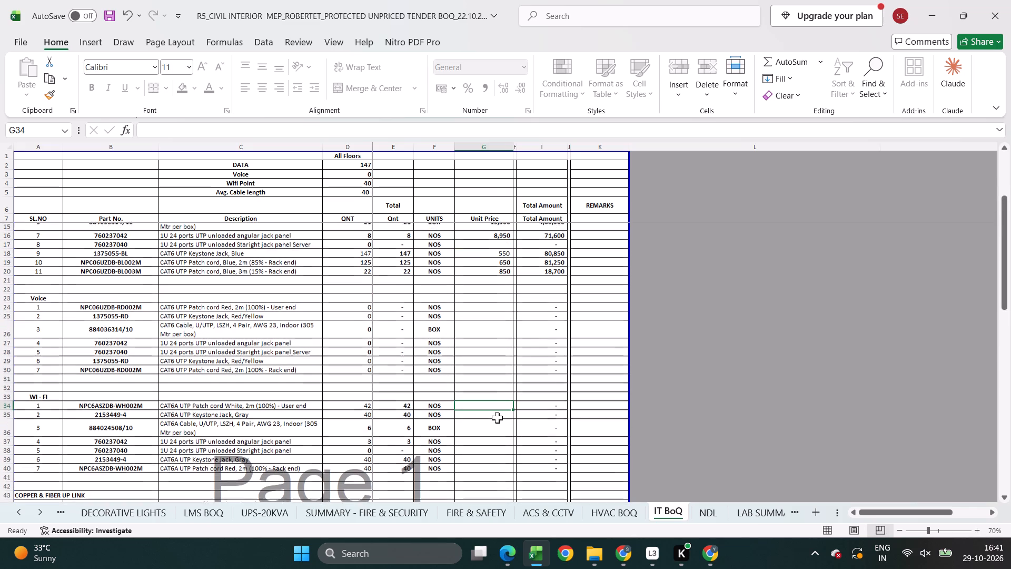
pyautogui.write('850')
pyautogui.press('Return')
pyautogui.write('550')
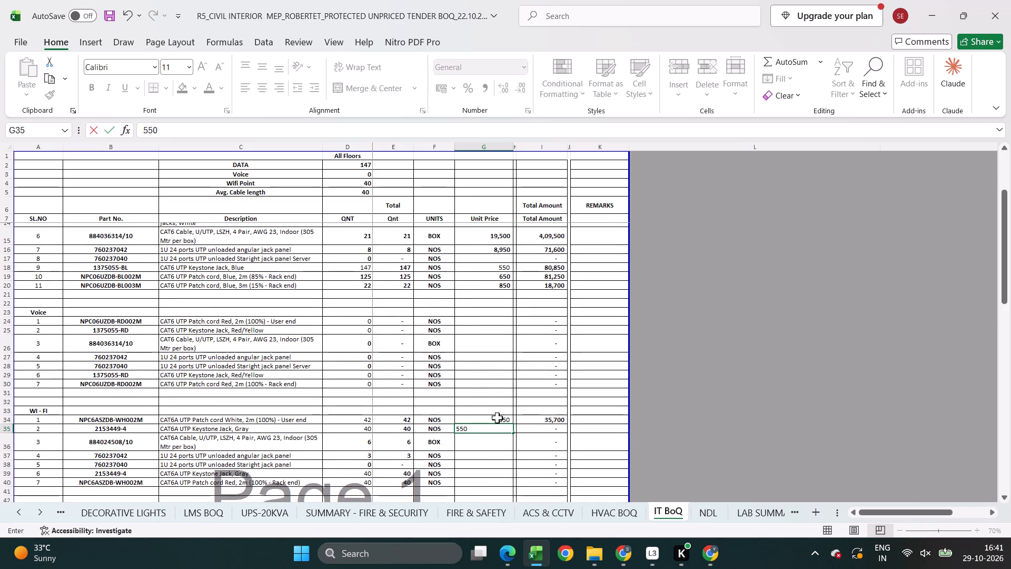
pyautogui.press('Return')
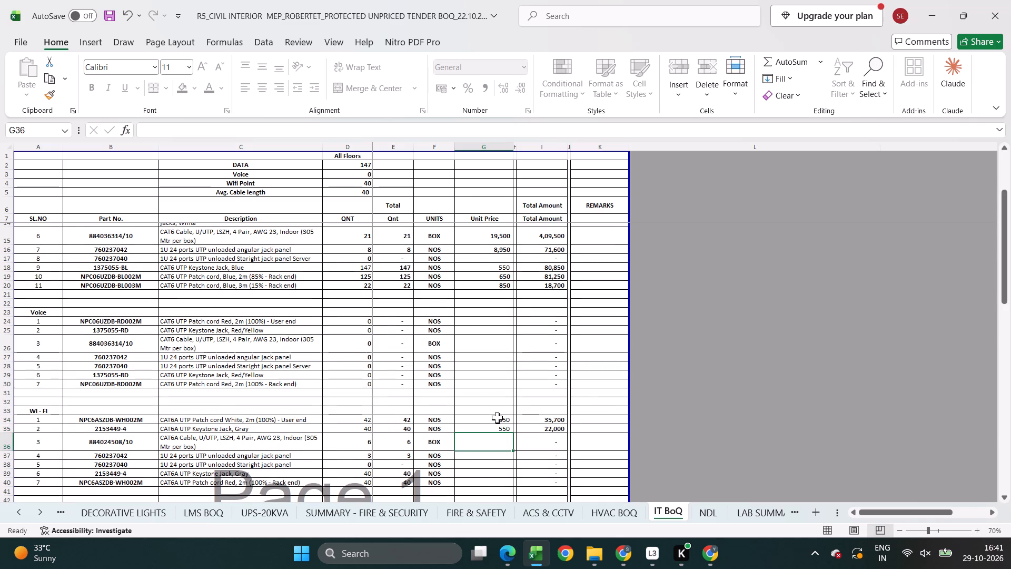
# Set the WI-FI unit prices to 19500 for the CAT6A cable box and 8950 for the 24-port angular jack panel.
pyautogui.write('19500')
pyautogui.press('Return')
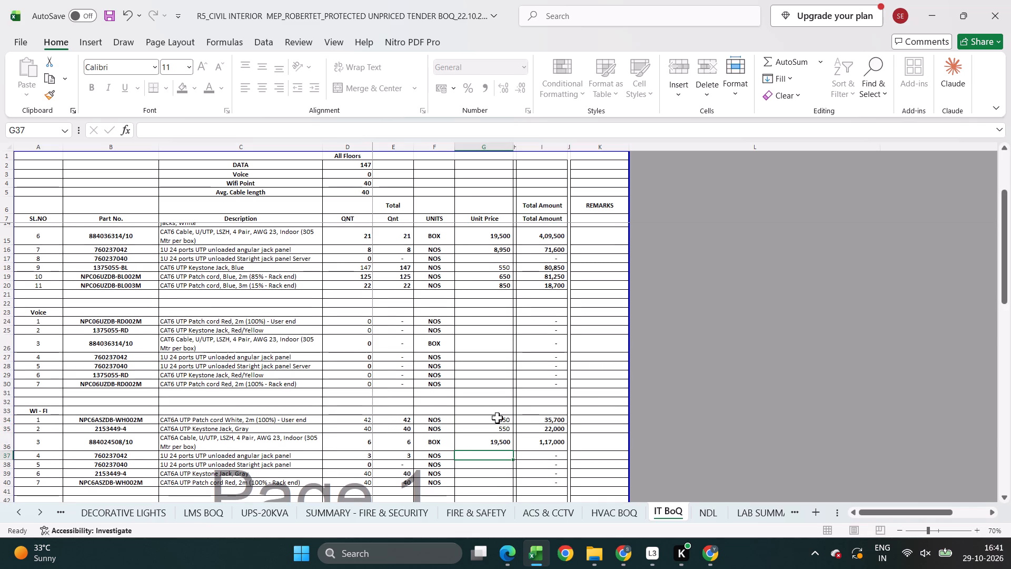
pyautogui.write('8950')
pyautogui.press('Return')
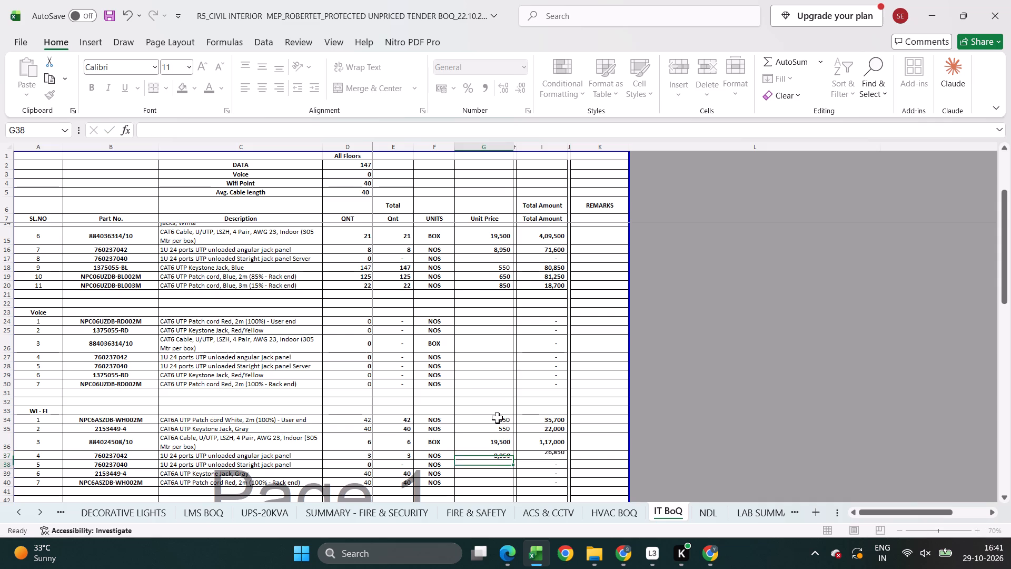
# Set the WI-FI unit prices to 550 for the item 6 gray keystone jack and 850 for the 2m rack-end patch cord.
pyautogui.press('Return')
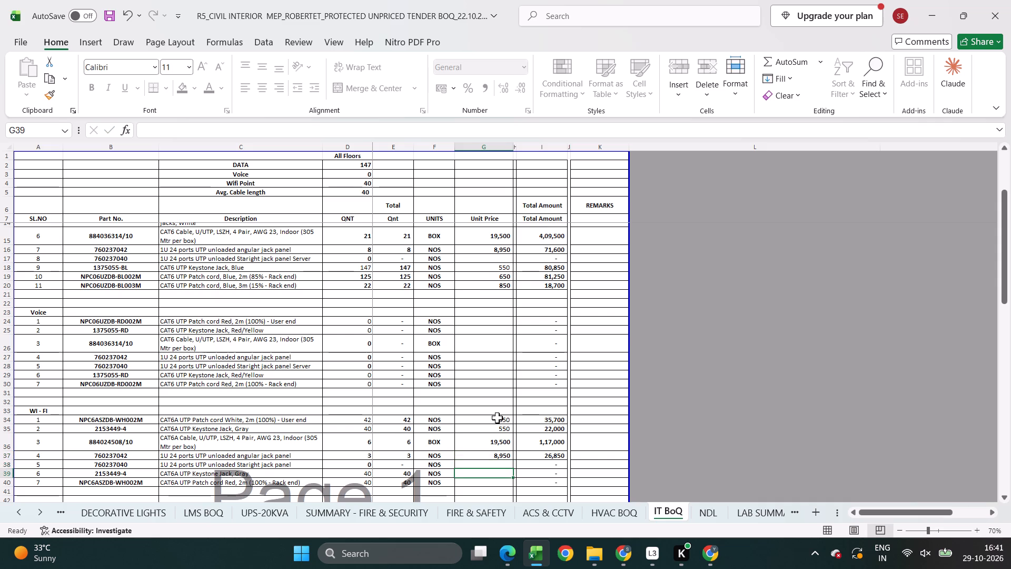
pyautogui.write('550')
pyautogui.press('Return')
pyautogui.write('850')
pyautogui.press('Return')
# Set the unit price of RACKS & ACCESSORIES item 1, the 19-inch 45U open two post rack, to 69850.
pyautogui.scroll(-7, 368, 421)
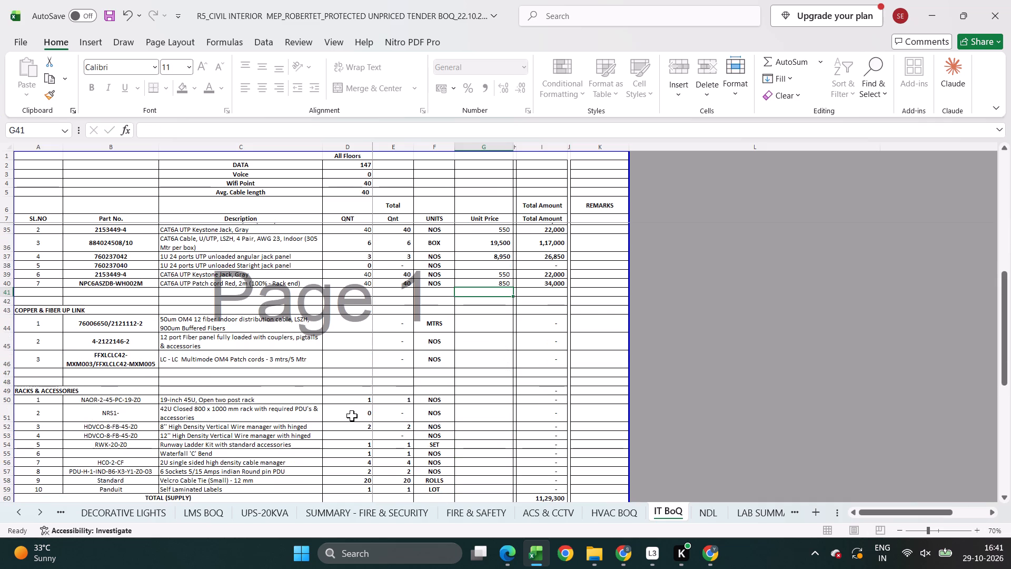
pyautogui.click(483, 397)
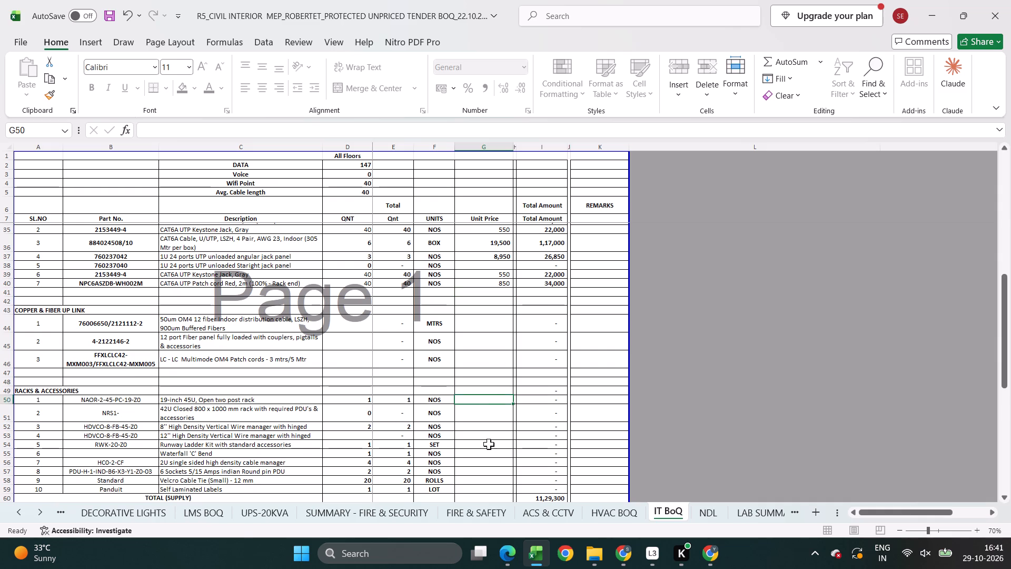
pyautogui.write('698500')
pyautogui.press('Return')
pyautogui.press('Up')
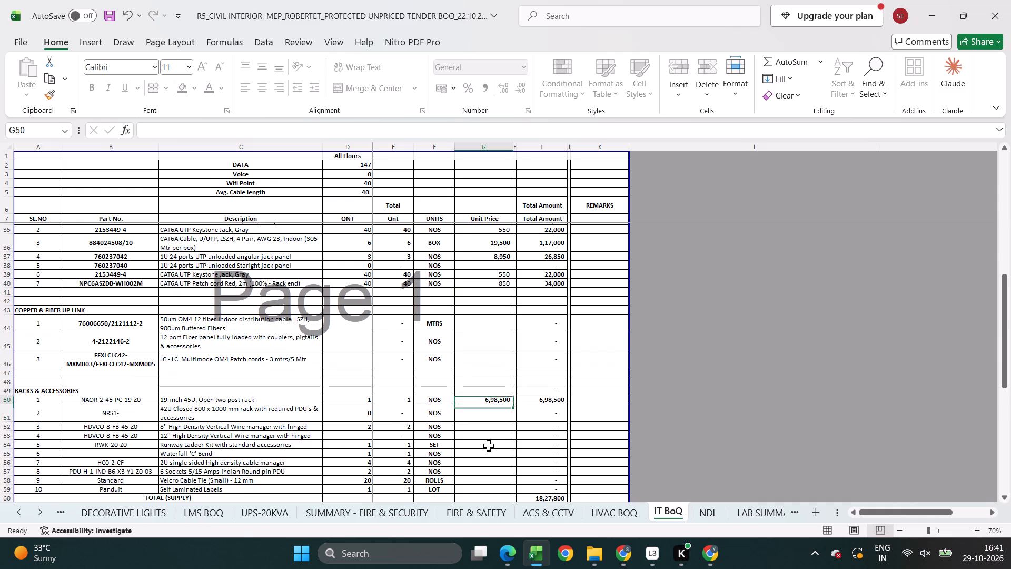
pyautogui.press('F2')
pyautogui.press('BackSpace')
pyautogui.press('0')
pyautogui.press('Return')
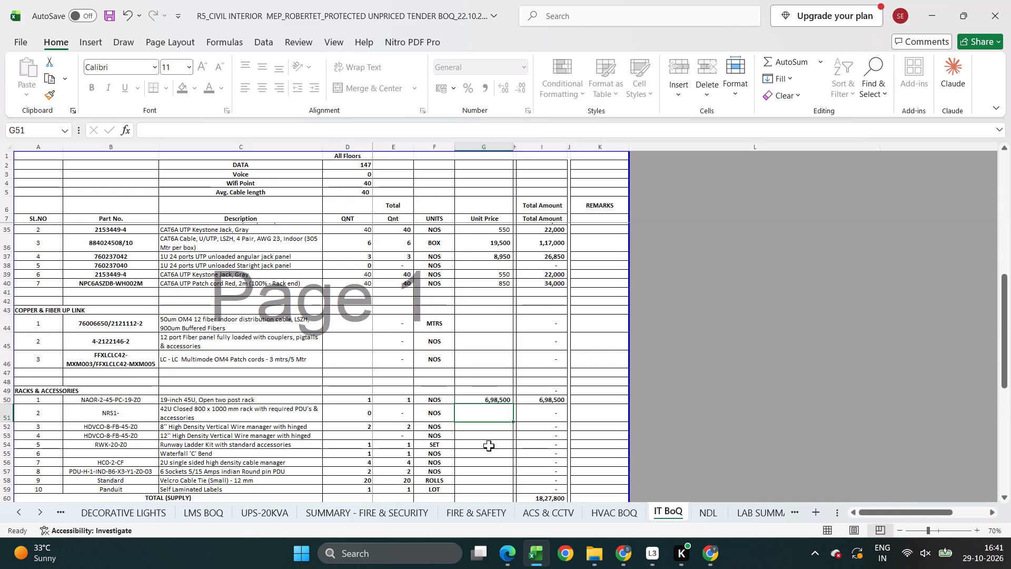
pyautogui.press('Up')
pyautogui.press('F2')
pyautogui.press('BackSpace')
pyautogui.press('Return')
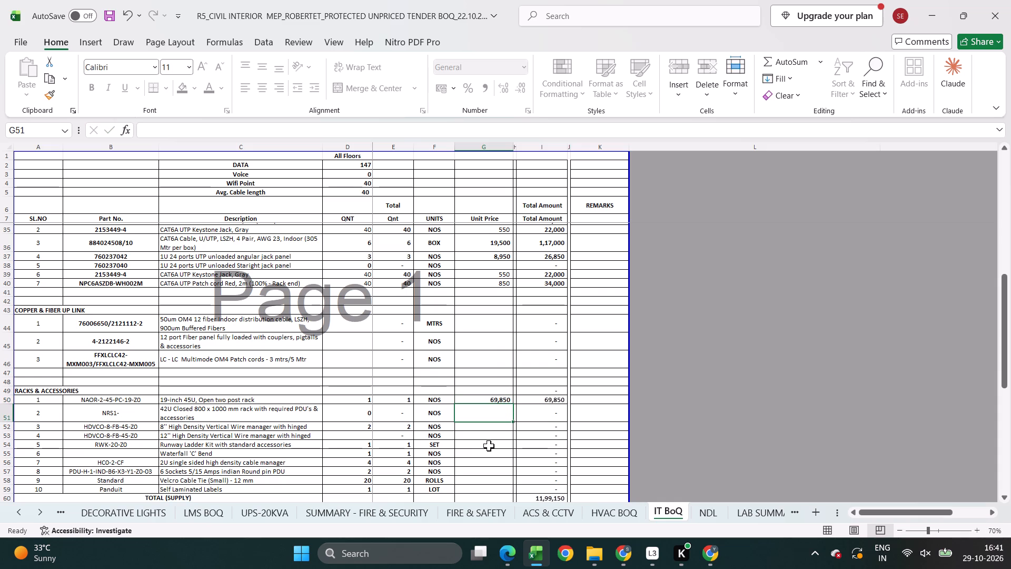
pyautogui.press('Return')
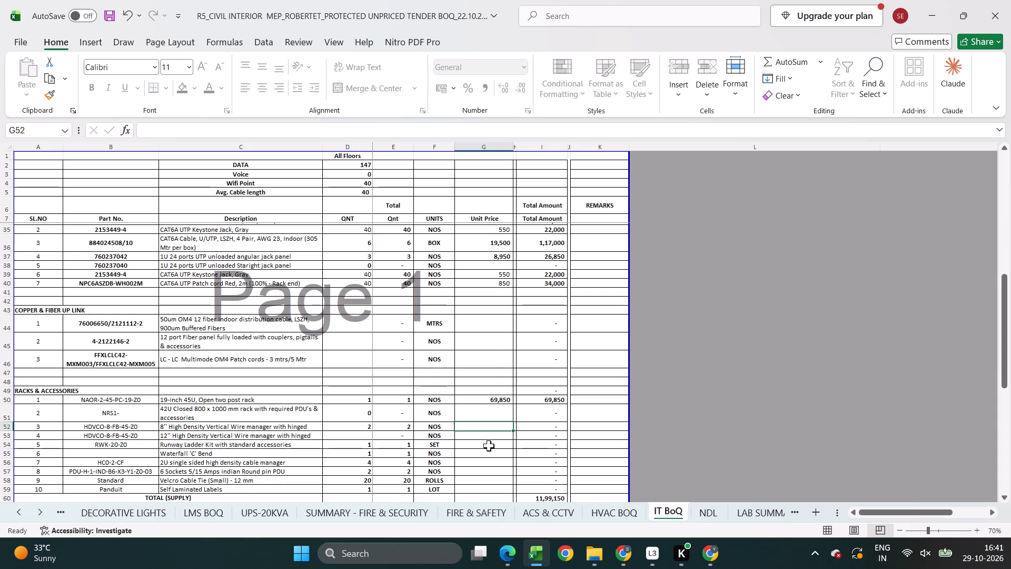
# Copy the descriptions, quantities and units of RACKS & ACCESSORIES items 3 to 10, from the 8'' wire manager to the self laminated labels.
pyautogui.press('Up')
pyautogui.press('Down')
pyautogui.scroll(-2, 325, 453)
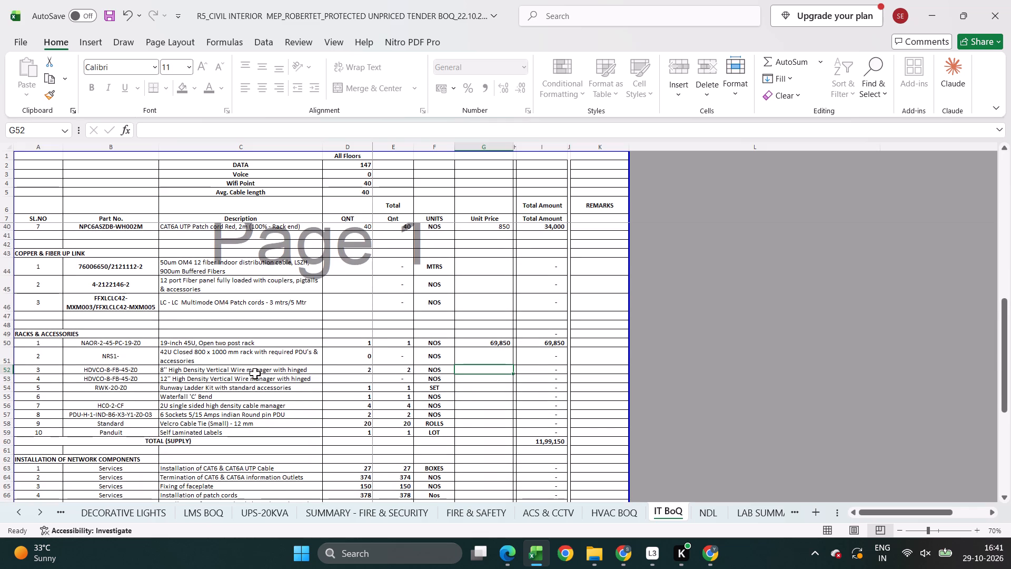
pyautogui.moveTo(254, 373); pyautogui.dragTo(433, 430)
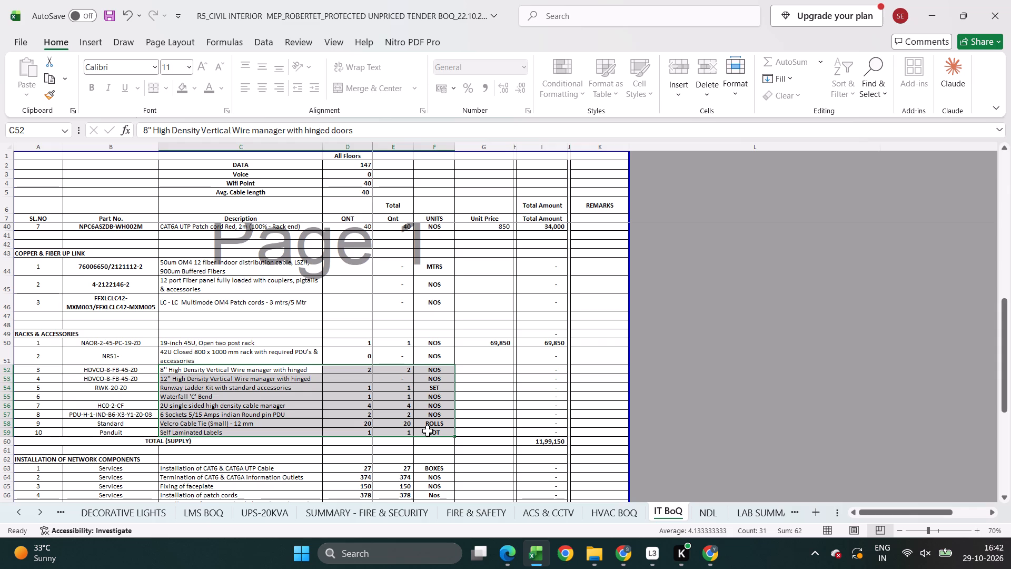
pyautogui.scroll(-4, 428, 431)
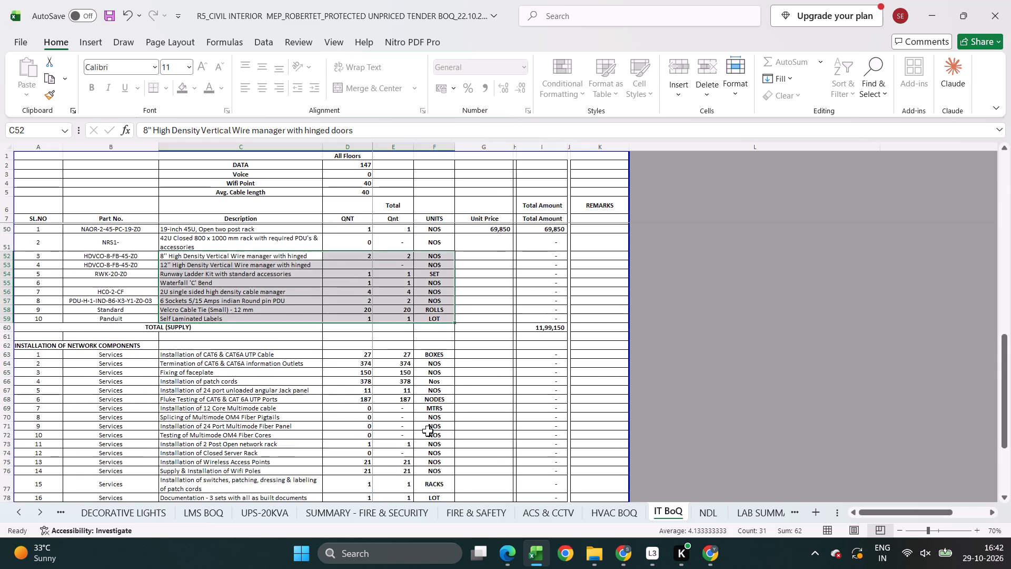
pyautogui.scroll(-3, 428, 431)
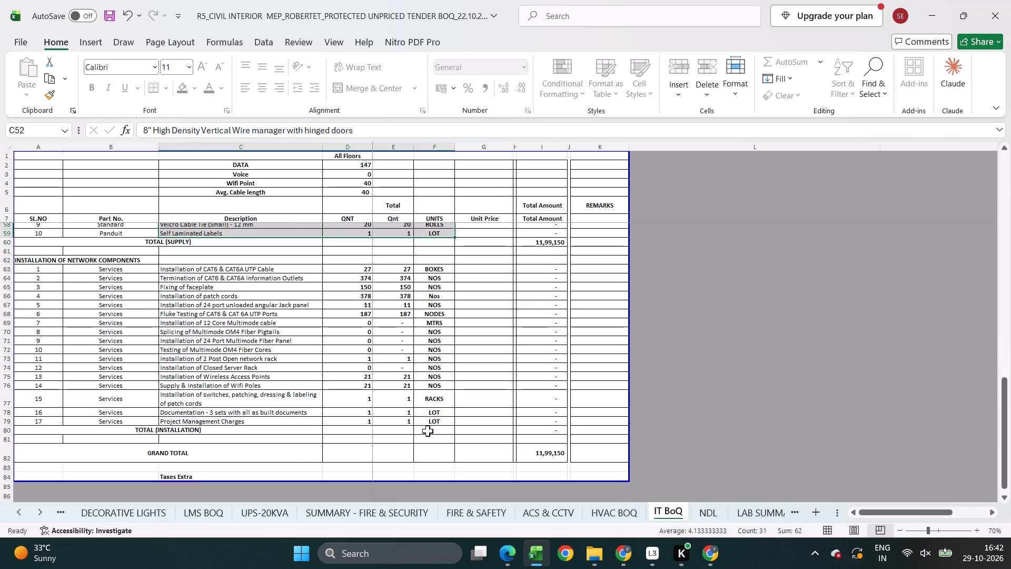
pyautogui.hotkey('ctrl', 'c')
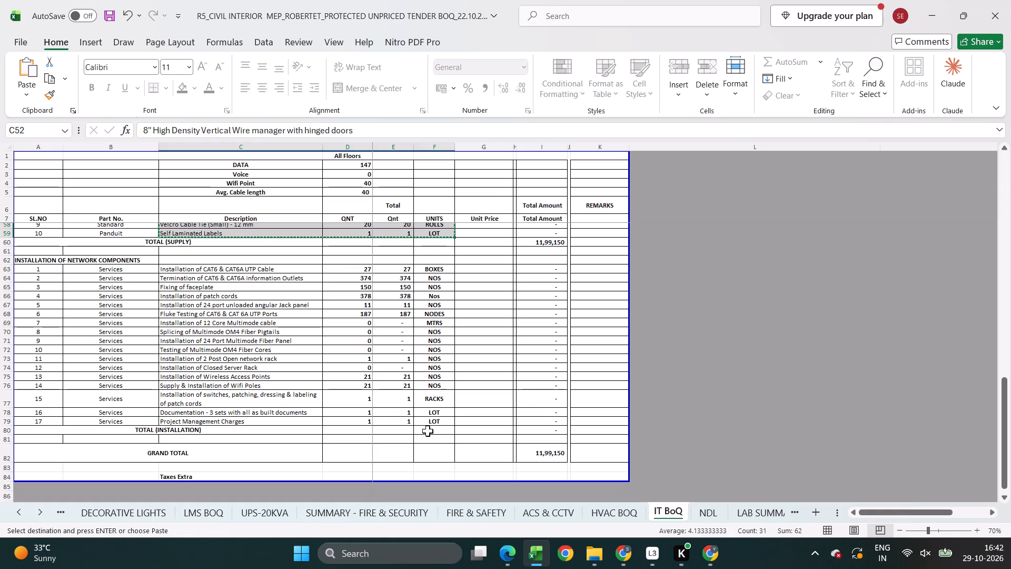
pyautogui.scroll(2, 244, 472)
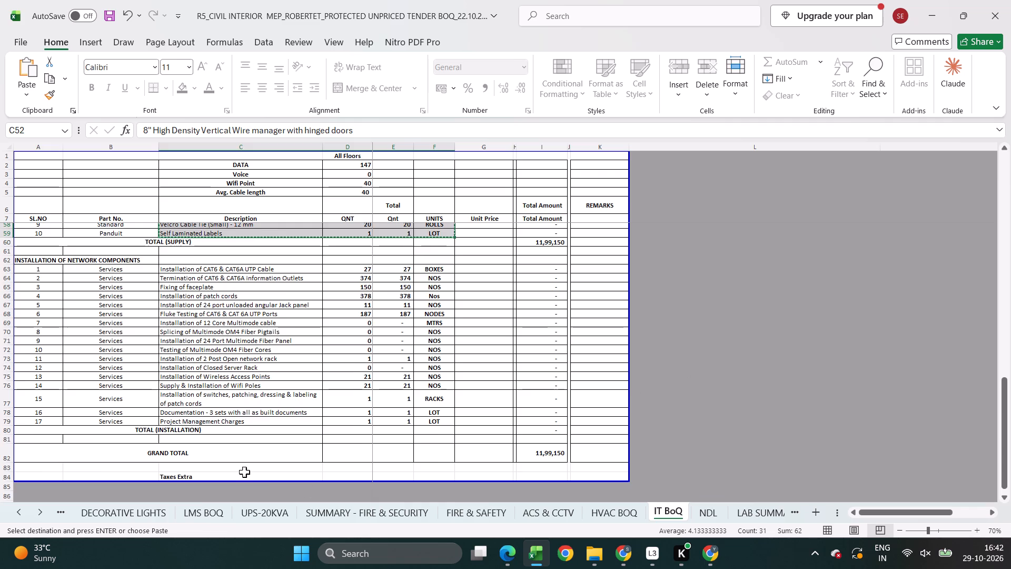
pyautogui.scroll(1, 244, 472)
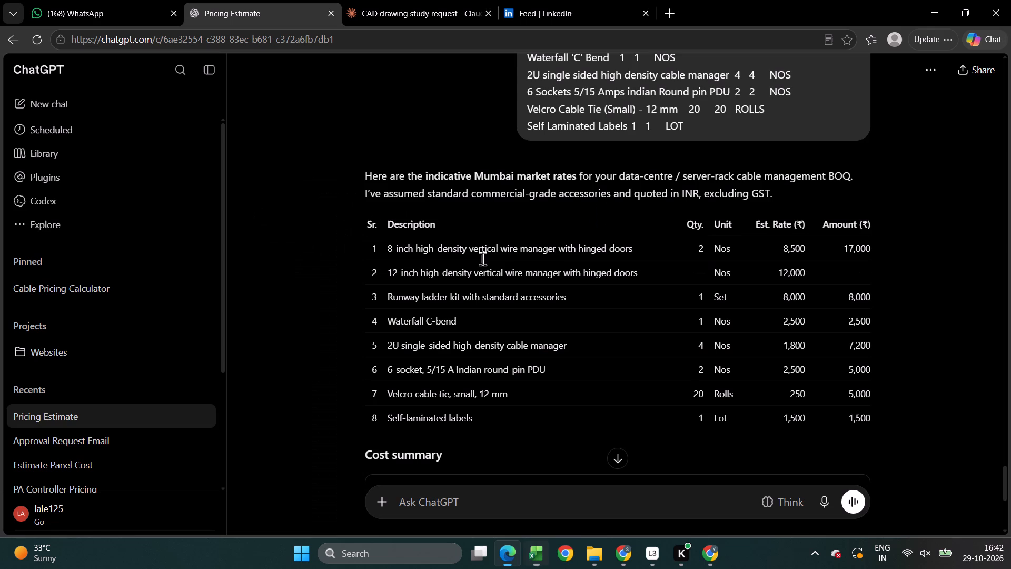
pyautogui.hotkey('alt', 'Tab')
pyautogui.write('16500')
pyautogui.press('Return')
pyautogui.hotkey('alt', 'Tab')
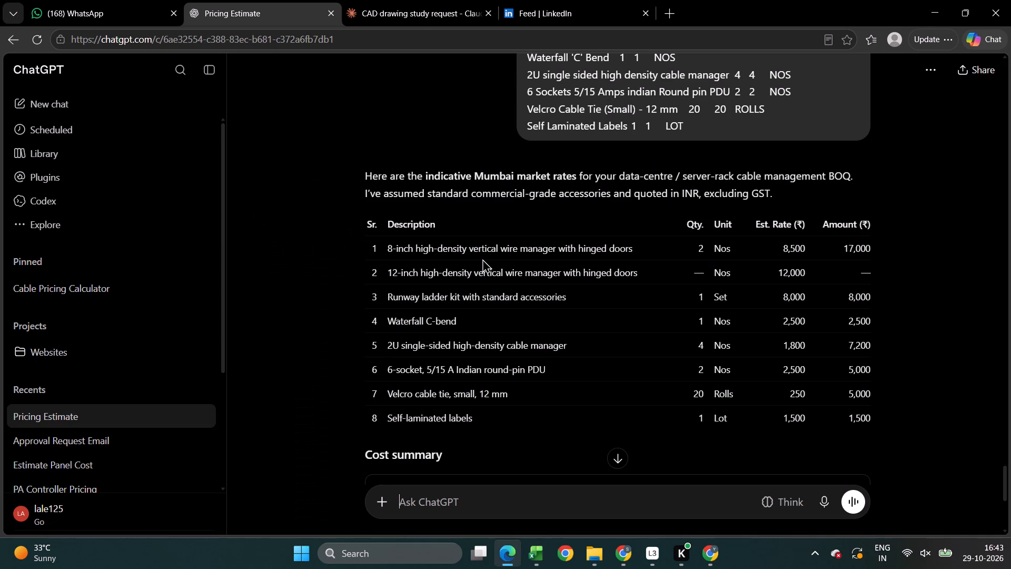
pyautogui.hotkey('alt', 'Tab')
pyautogui.write('3500')
pyautogui.press('Return')
# Set the unit prices to 2650 for the 2U cable manager, 3255 for the 6-socket PDU and 350 for the Velcro cable tie, consulting the ChatGPT estimates.
pyautogui.hotkey('alt', 'Tab')
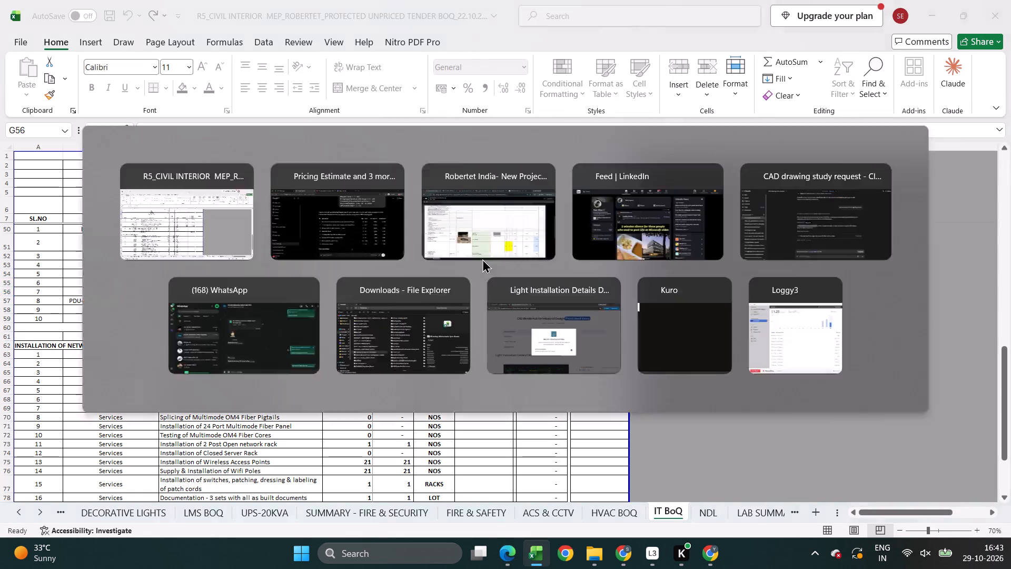
pyautogui.hotkey('alt', 'Tab')
pyautogui.write('2650')
pyautogui.press('Return')
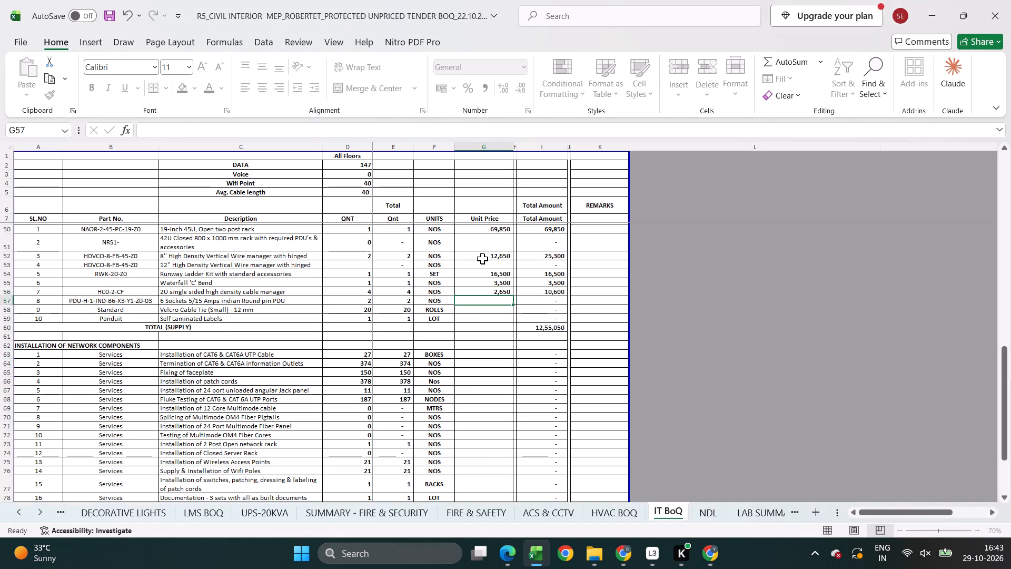
pyautogui.hotkey('alt', 'Tab')
pyautogui.hotkey('alt', 'Tab')
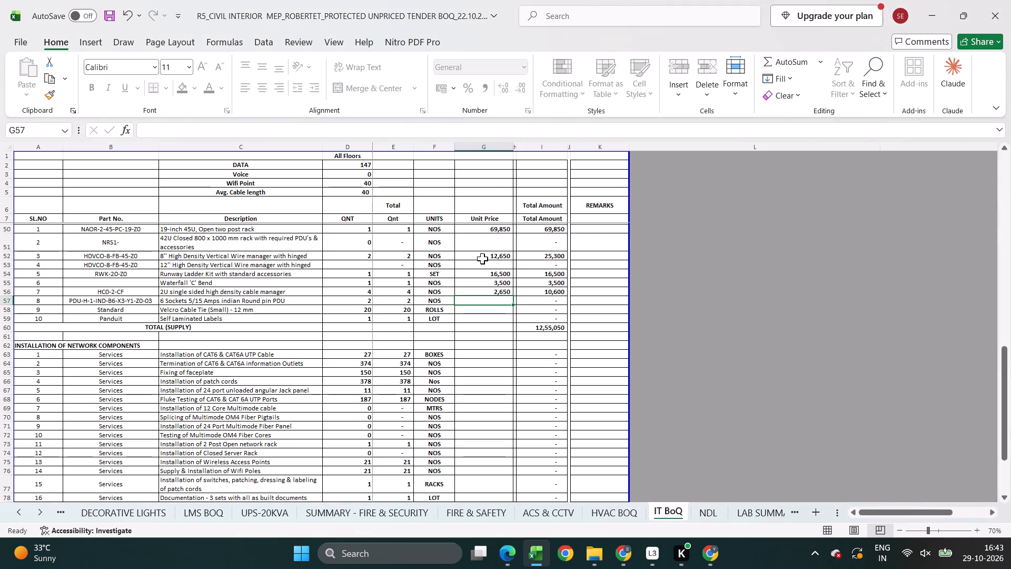
pyautogui.write('3255')
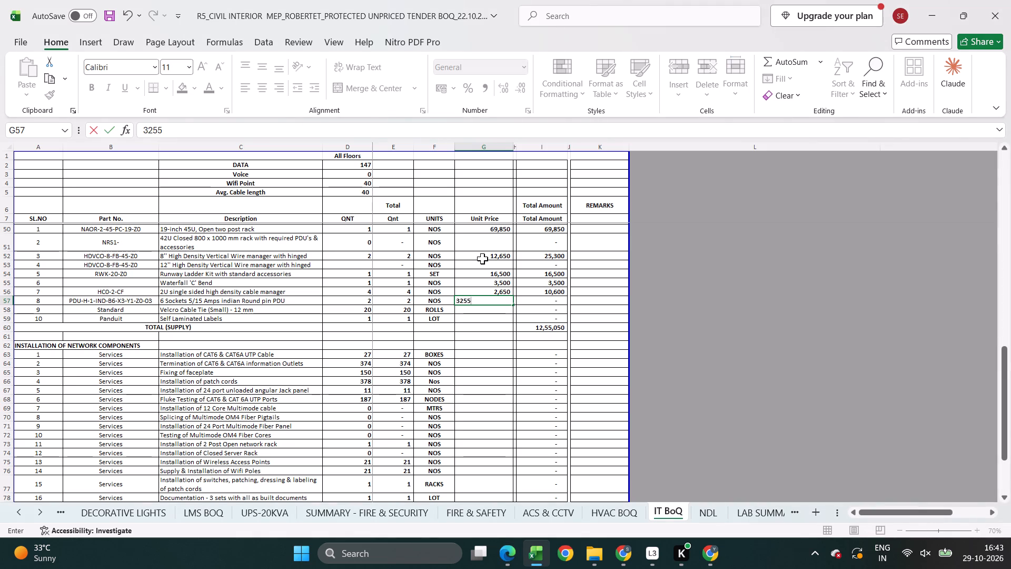
pyautogui.press('Return')
pyautogui.hotkey('alt', 'Tab')
pyautogui.hotkey('alt', 'Tab')
pyautogui.write('350')
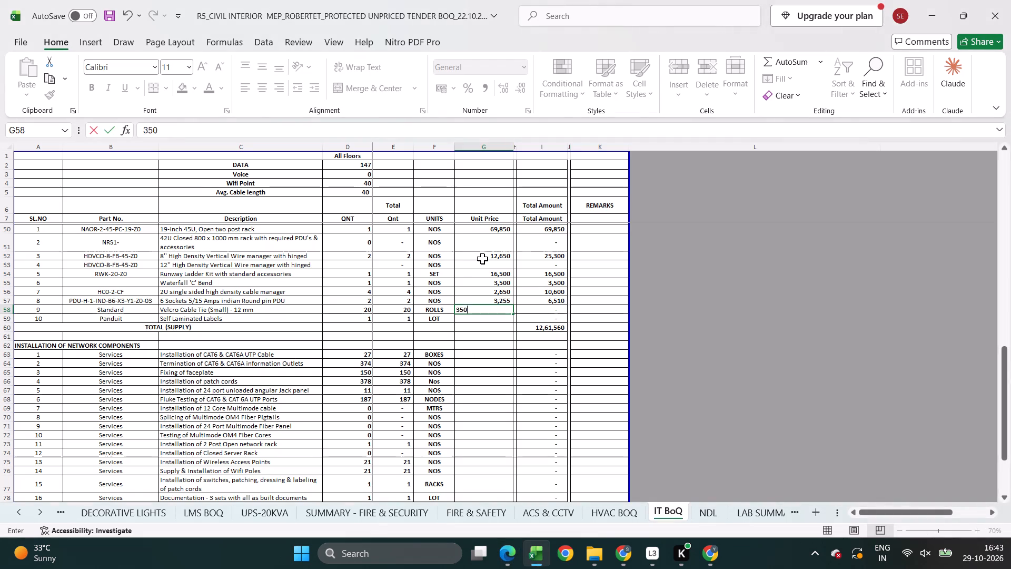
# Confirm the Velcro cable tie rate and set the Self Laminated Labels unit price to 2500, checking the ChatGPT estimates in Edge.
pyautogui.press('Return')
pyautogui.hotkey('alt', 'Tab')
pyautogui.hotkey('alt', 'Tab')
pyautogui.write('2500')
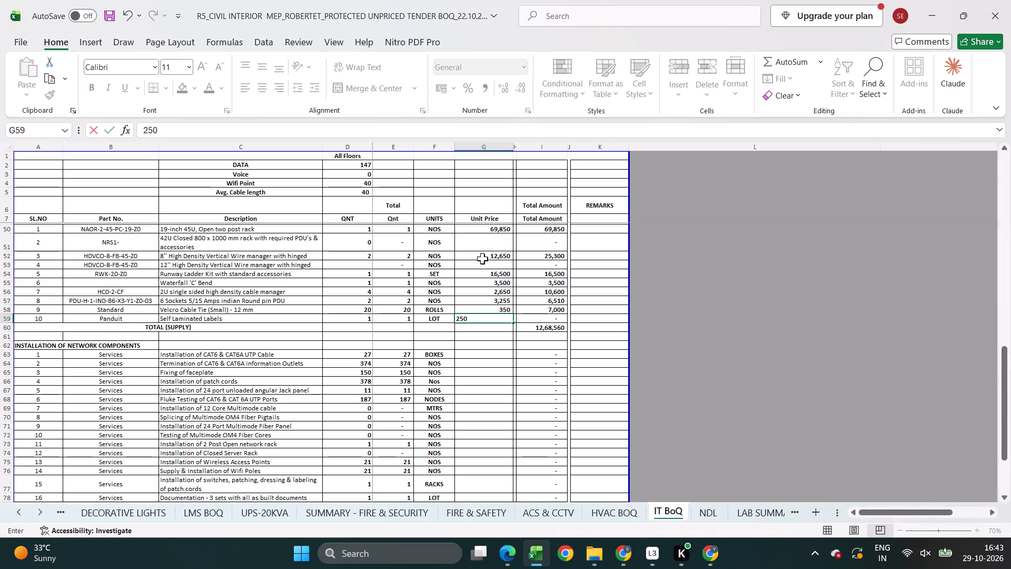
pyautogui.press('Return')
# Under INSTALLATION OF NETWORK COMPONENTS, set the unit price for installing the CAT6 & CAT6A UTP cable to 3500.
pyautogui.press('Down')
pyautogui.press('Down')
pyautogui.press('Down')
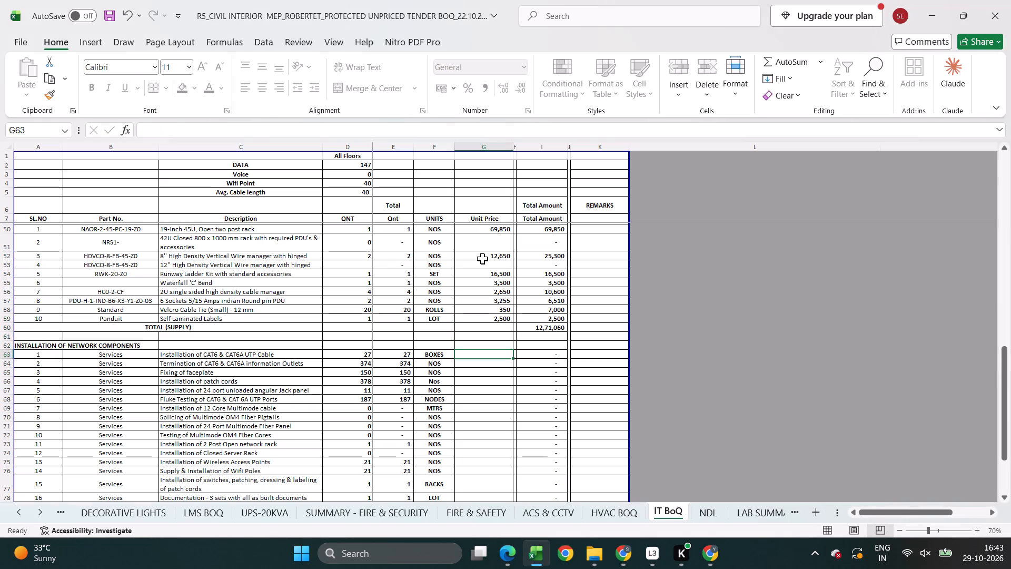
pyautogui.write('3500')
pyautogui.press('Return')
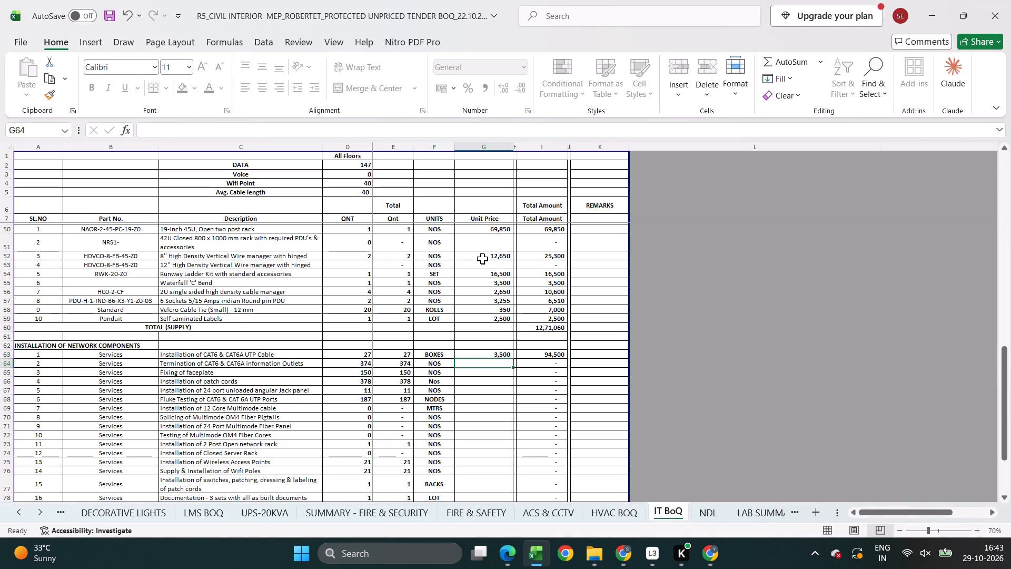
# Set the unit price to 150 for each of installation items 2 to 6, from information outlet termination to Fluke testing.
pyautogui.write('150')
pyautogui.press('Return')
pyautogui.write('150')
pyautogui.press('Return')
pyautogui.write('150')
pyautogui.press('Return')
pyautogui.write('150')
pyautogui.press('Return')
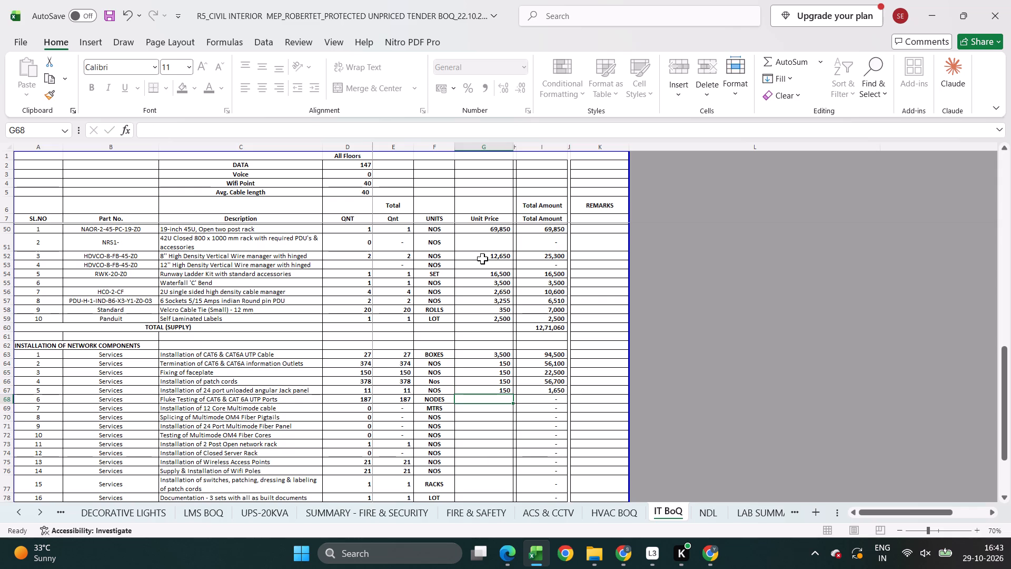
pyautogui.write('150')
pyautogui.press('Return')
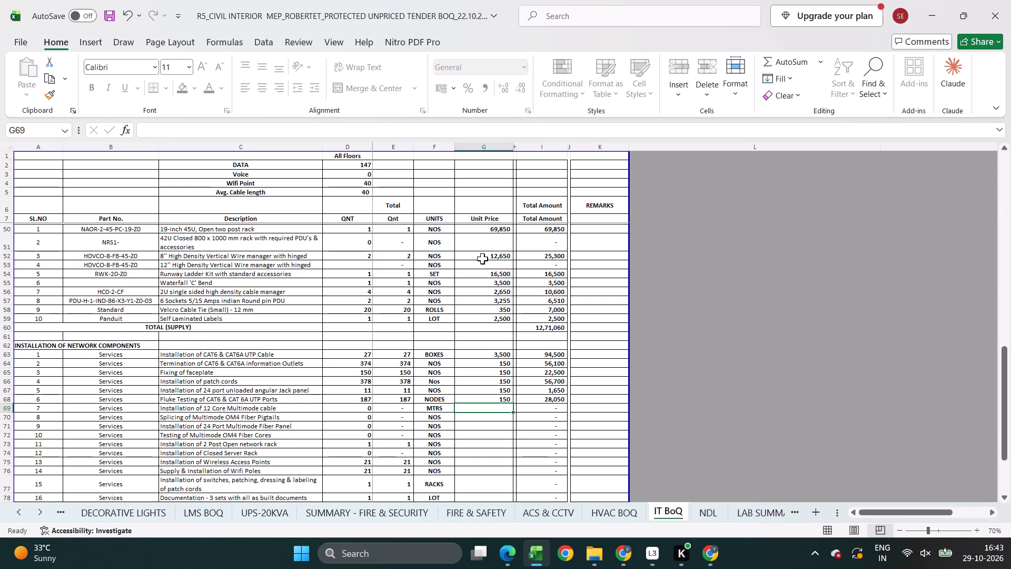
# Leave the zero-quantity fiber items 7 to 10 unpriced and set the 2 Post Open network rack installation rate to 1500.
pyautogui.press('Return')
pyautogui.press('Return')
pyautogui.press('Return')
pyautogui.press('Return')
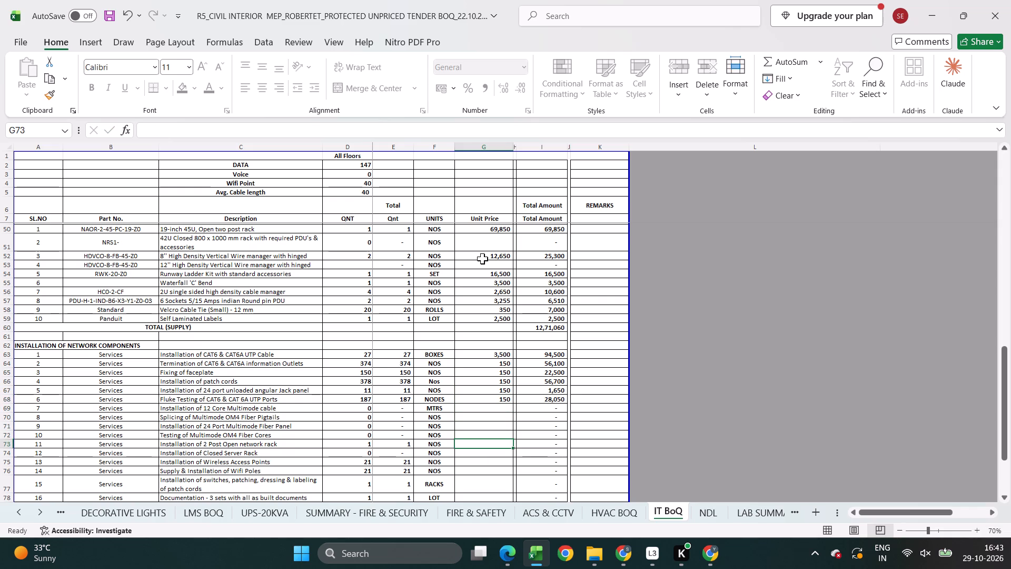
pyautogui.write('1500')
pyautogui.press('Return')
# Set the unit prices for Installation of Wireless Access Points and Supply & Installation of Wifi Poles to 350 each.
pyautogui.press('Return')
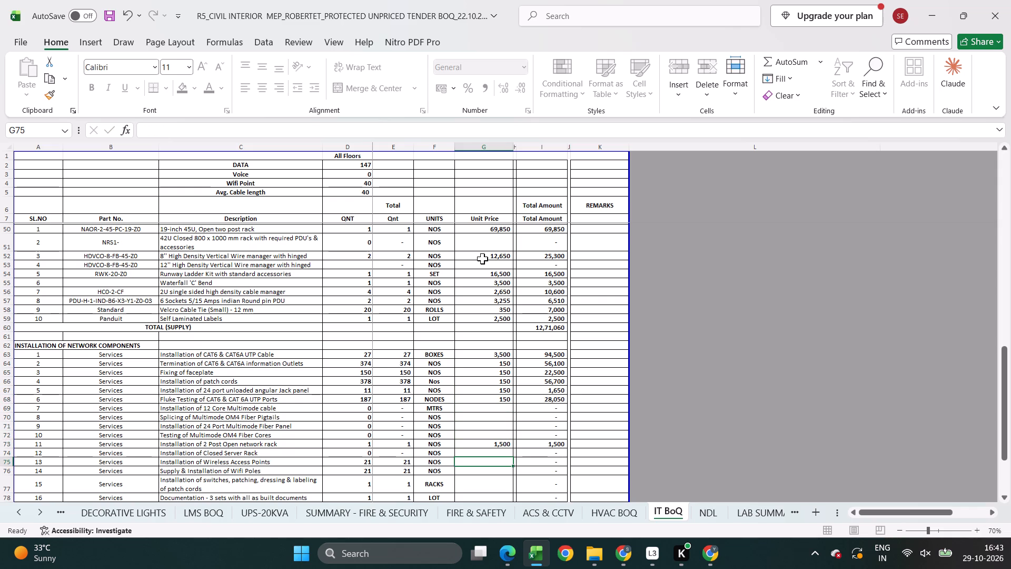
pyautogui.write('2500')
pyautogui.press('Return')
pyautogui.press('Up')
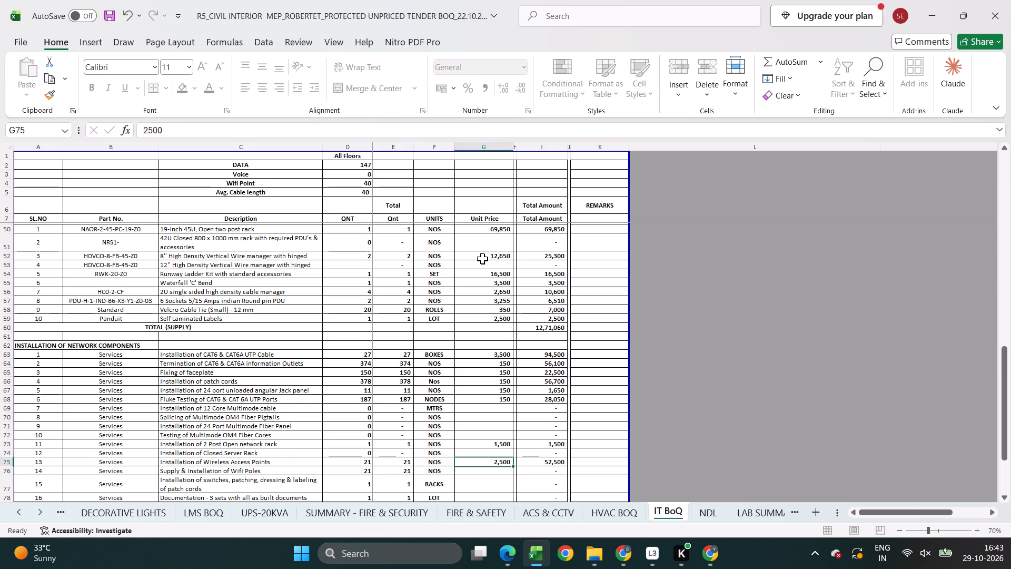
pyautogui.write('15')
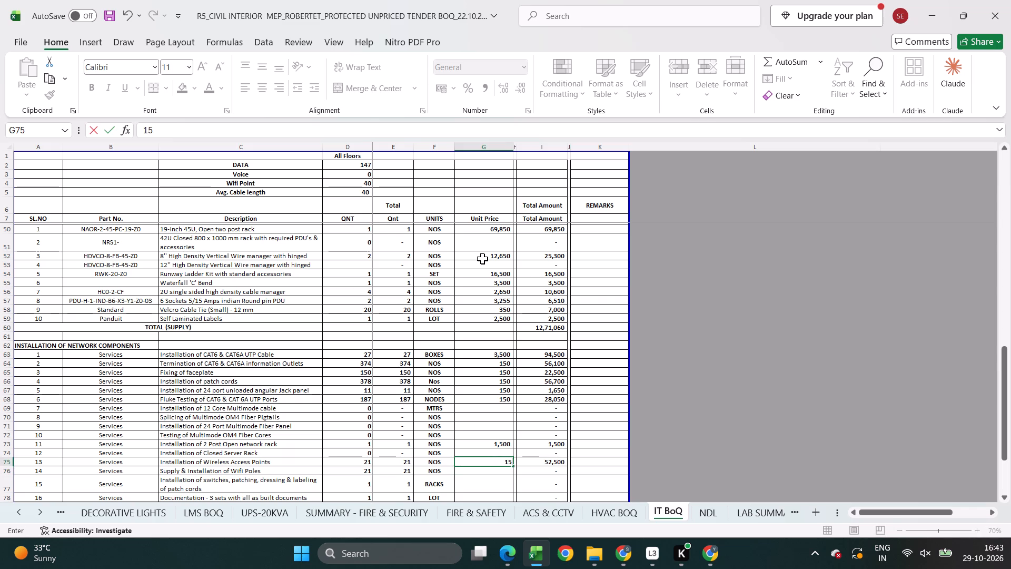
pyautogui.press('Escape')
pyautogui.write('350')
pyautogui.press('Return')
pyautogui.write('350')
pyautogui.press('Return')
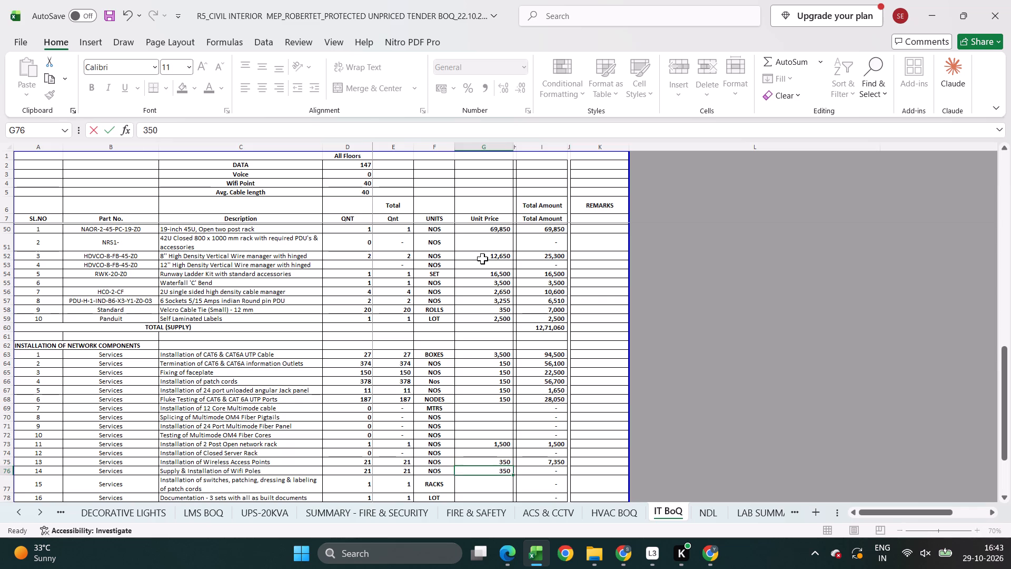
# Set the unit price for item 15, installation of switches, patching, dressing and labeling of patch cords, to 2500.
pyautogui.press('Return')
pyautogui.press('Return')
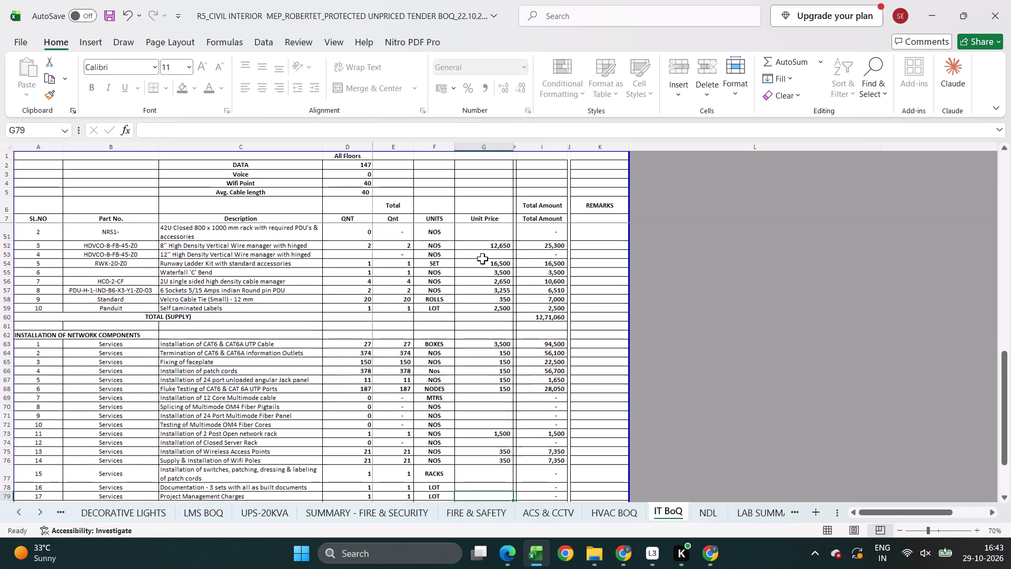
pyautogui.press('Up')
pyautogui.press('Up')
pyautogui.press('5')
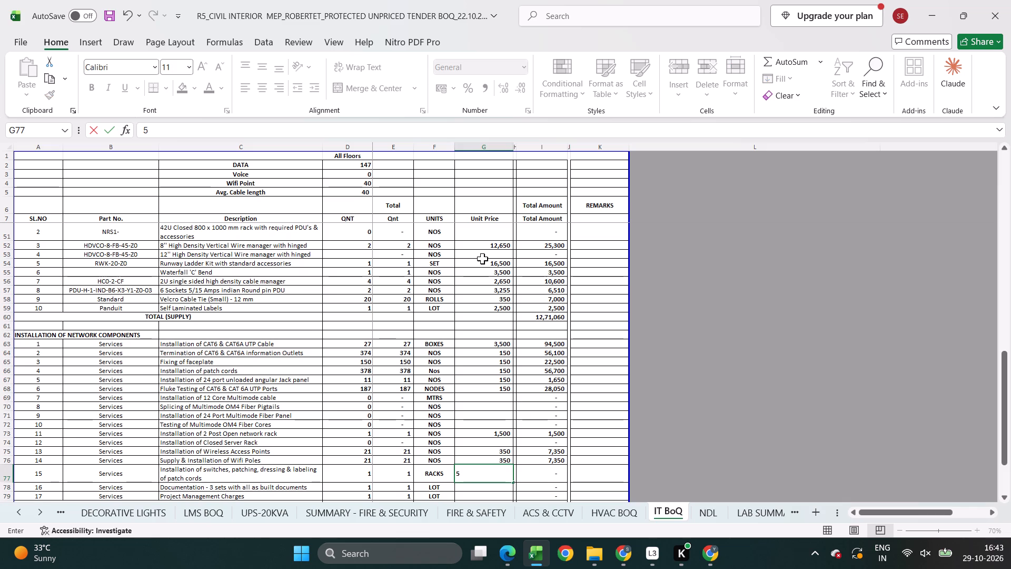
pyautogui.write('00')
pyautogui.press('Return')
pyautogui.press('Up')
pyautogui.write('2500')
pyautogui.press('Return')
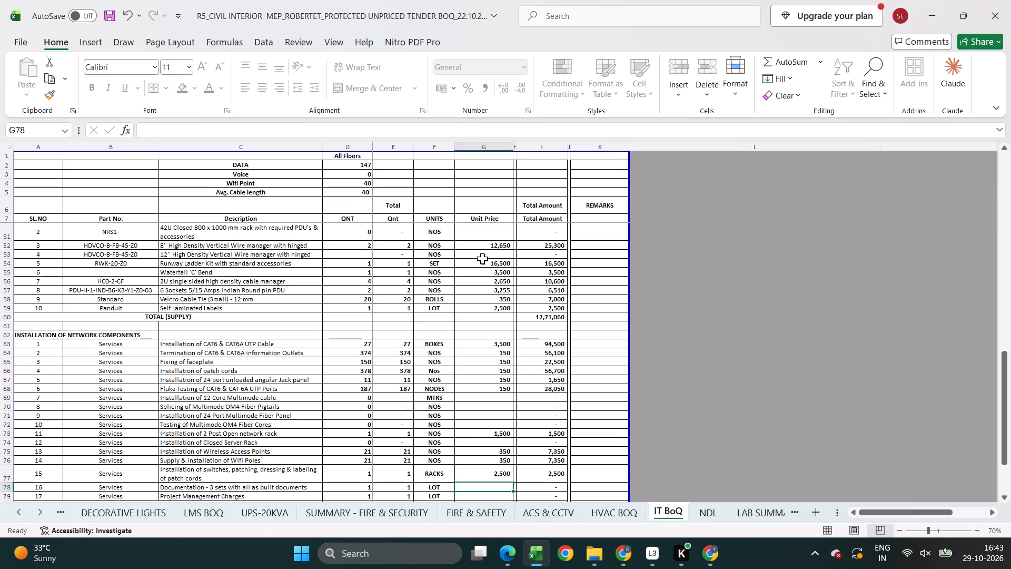
# Set the unit price for item 16, Documentation - 3 sets with all as built documents, to 5500.
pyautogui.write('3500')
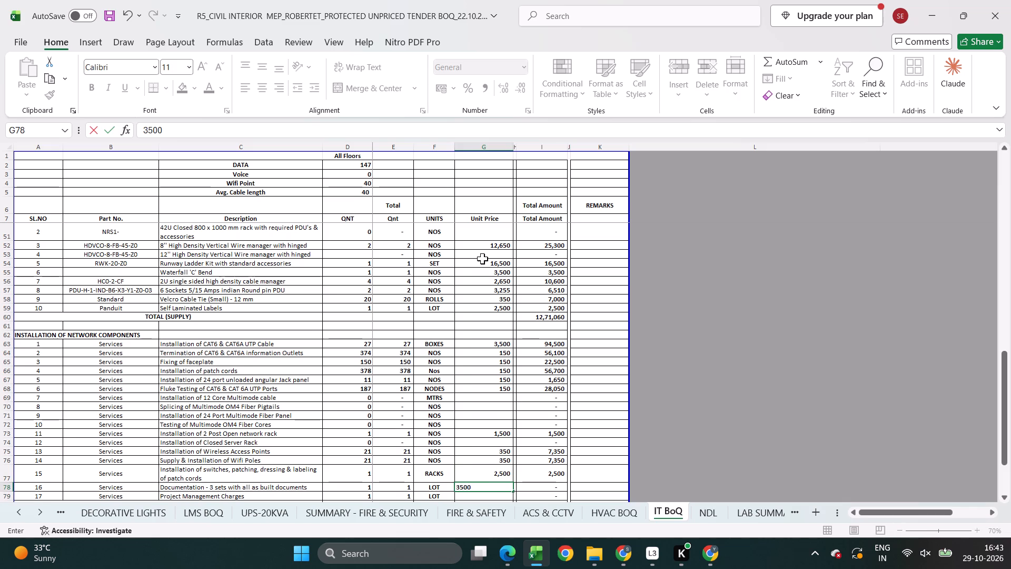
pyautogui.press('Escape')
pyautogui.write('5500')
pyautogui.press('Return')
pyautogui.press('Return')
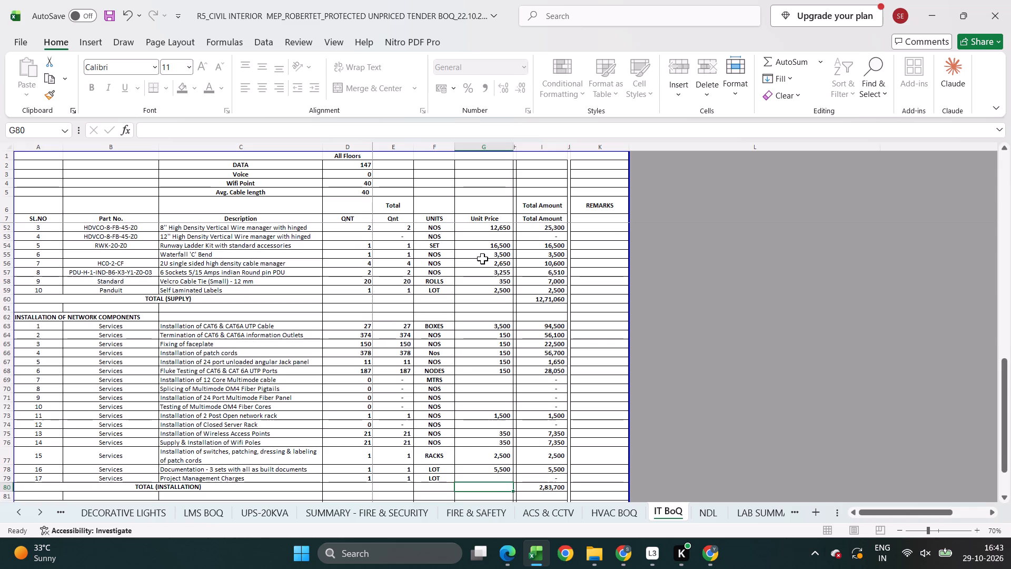
# Set the Project Management Charges unit price to 25000 and save the workbook.
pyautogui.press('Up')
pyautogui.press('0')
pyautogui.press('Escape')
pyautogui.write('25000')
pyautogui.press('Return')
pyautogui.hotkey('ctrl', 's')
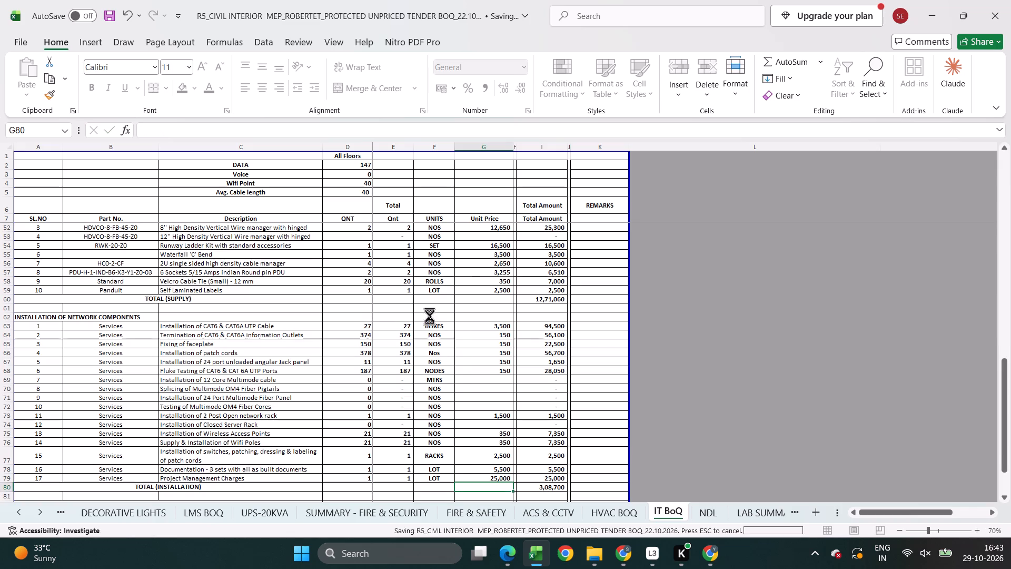
# Review the IT BoQ totals, the SUMMARY sheet's totals with and without taxes, and the panel items in the ELE BOQ sheet.
pyautogui.scroll(-6, 249, 498)
pyautogui.tripleClick(21, 512)
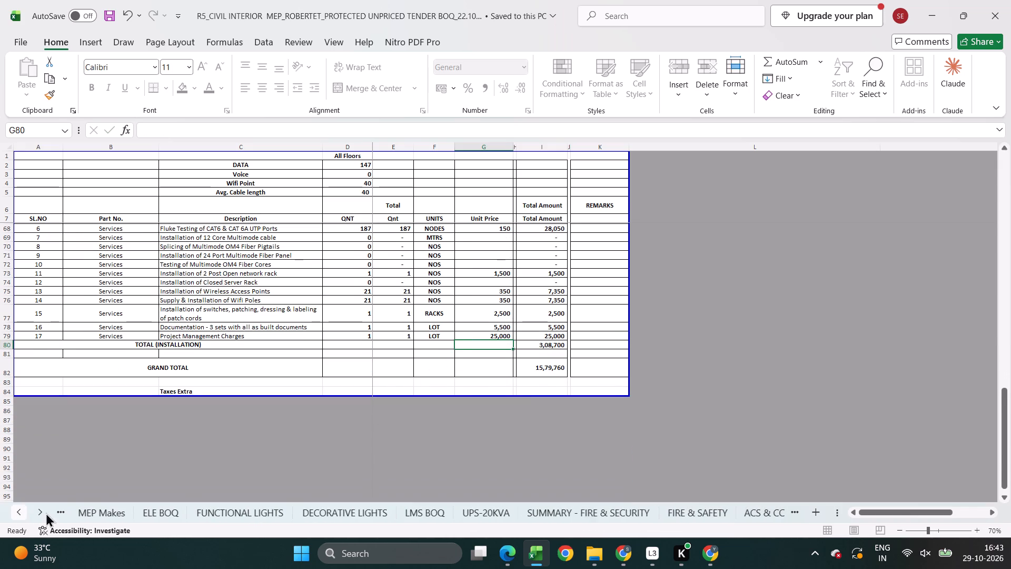
pyautogui.click(90, 513)
pyautogui.click(136, 512)
pyautogui.scroll(-1, 212, 466)
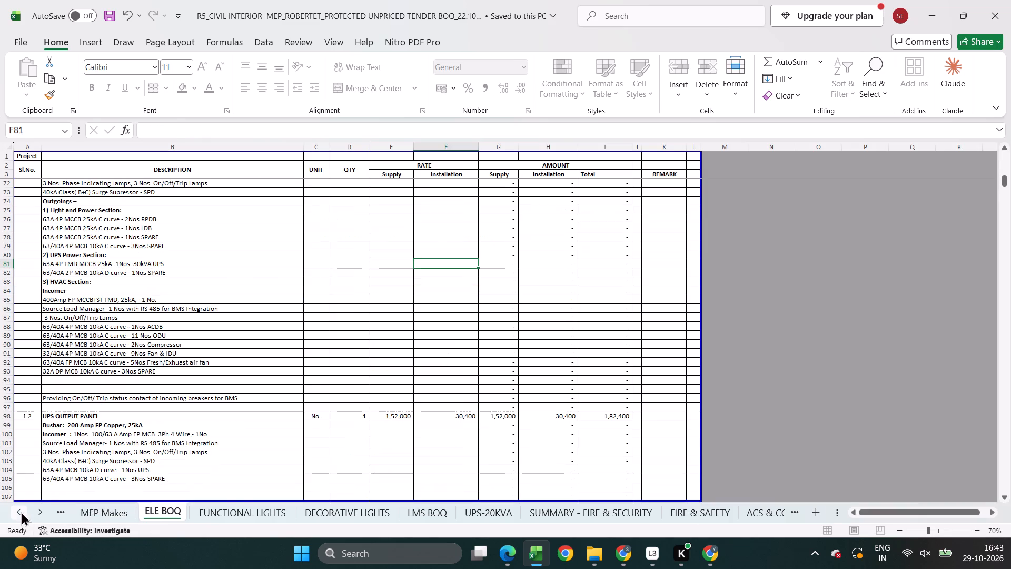
pyautogui.doubleClick(18, 511)
pyautogui.click(132, 513)
pyautogui.scroll(-6, 213, 454)
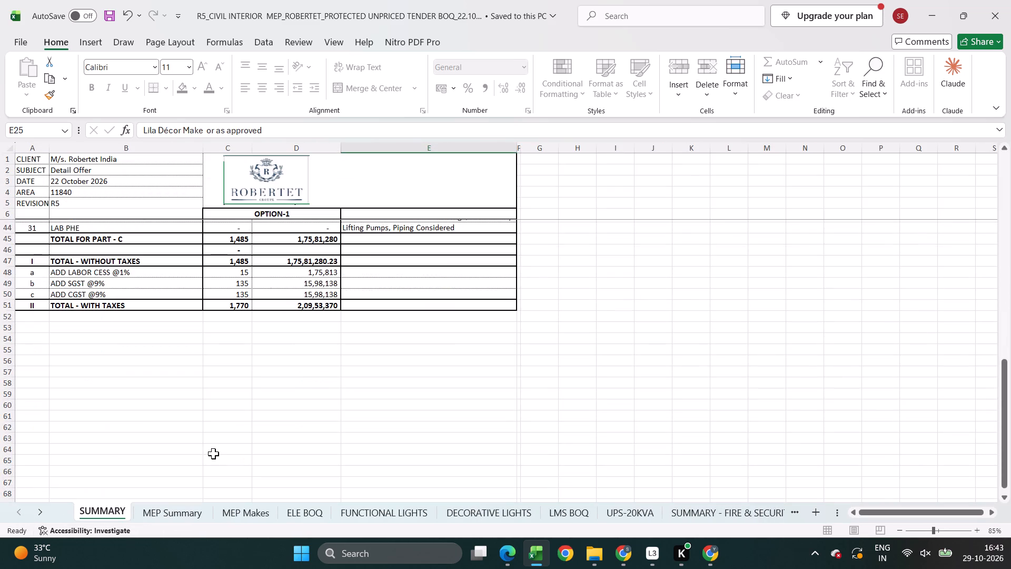
pyautogui.scroll(2, 213, 454)
pyautogui.click(253, 509)
pyautogui.click(290, 516)
pyautogui.click(353, 389)
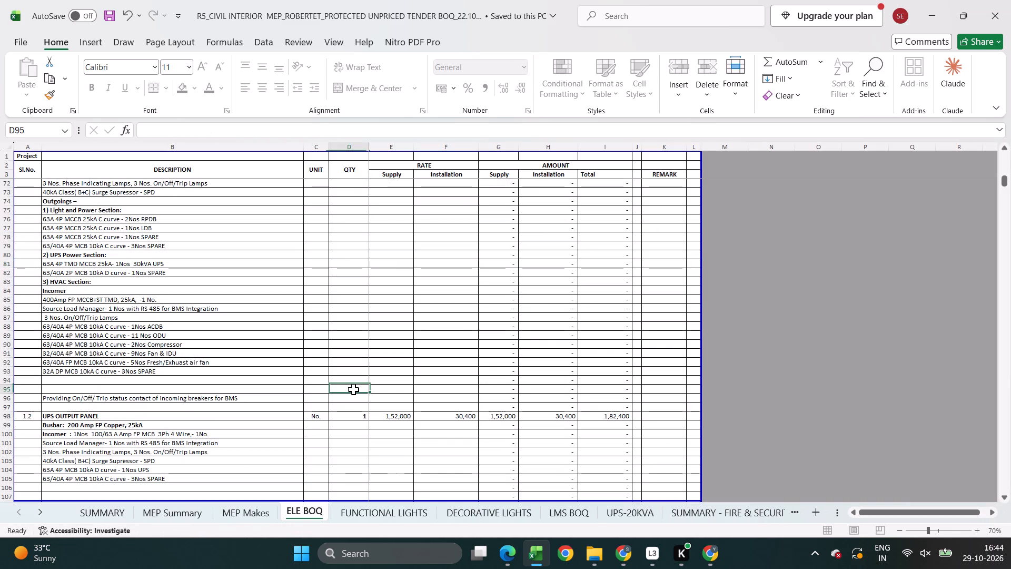
pyautogui.scroll(-5, 575, 307)
# Save the tender BOQ workbook.
pyautogui.hotkey('ctrl', 's')
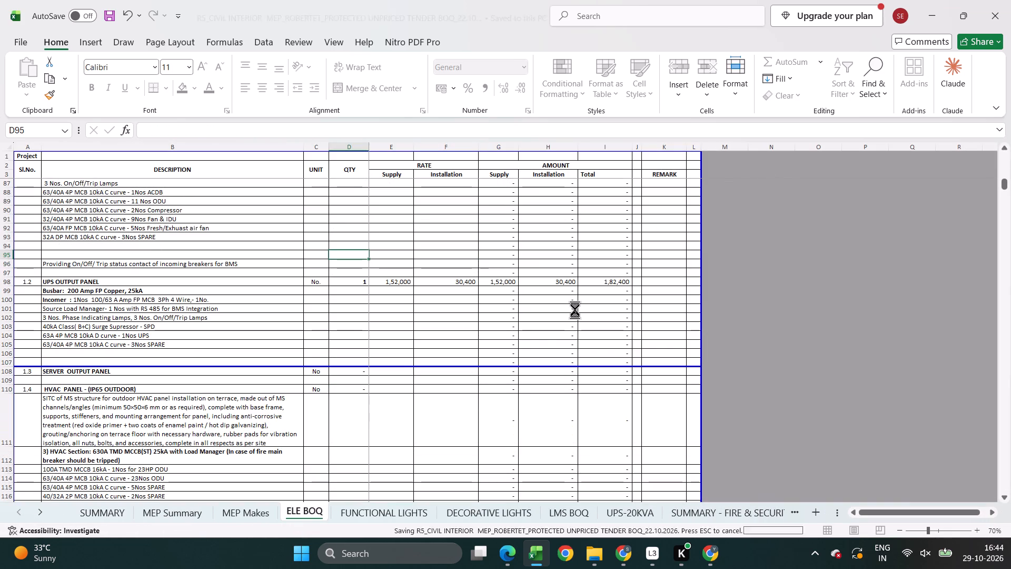
# Check the pricing on the DECORATIVE LIGHTS, UPS-20KVA, SUMMARY - FIRE & SECURITY and FIRE & SAFETY sheets.
pyautogui.click(487, 517)
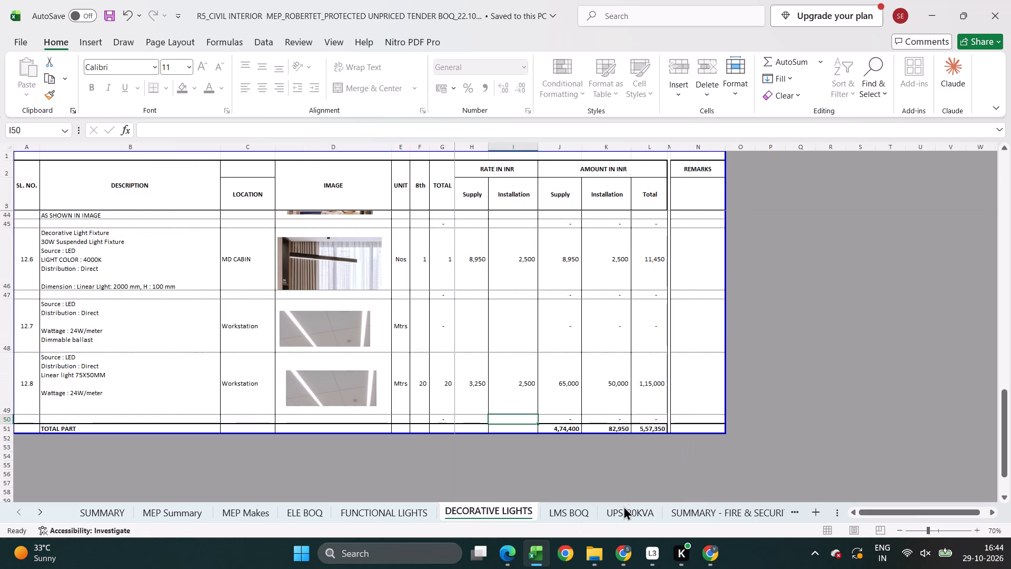
pyautogui.click(621, 512)
pyautogui.click(668, 512)
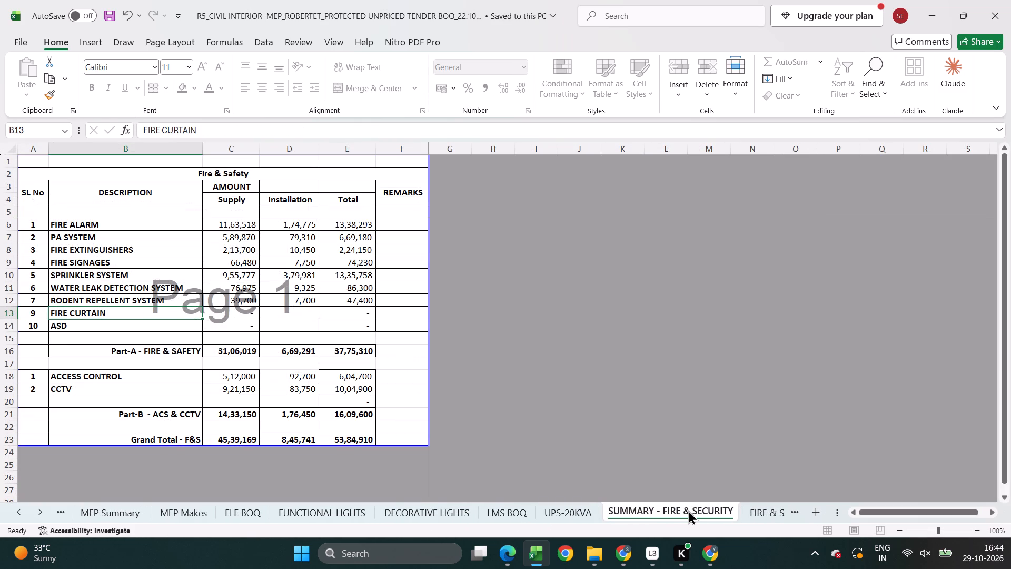
pyautogui.click(688, 510)
pyautogui.click(767, 513)
pyautogui.scroll(7, 726, 488)
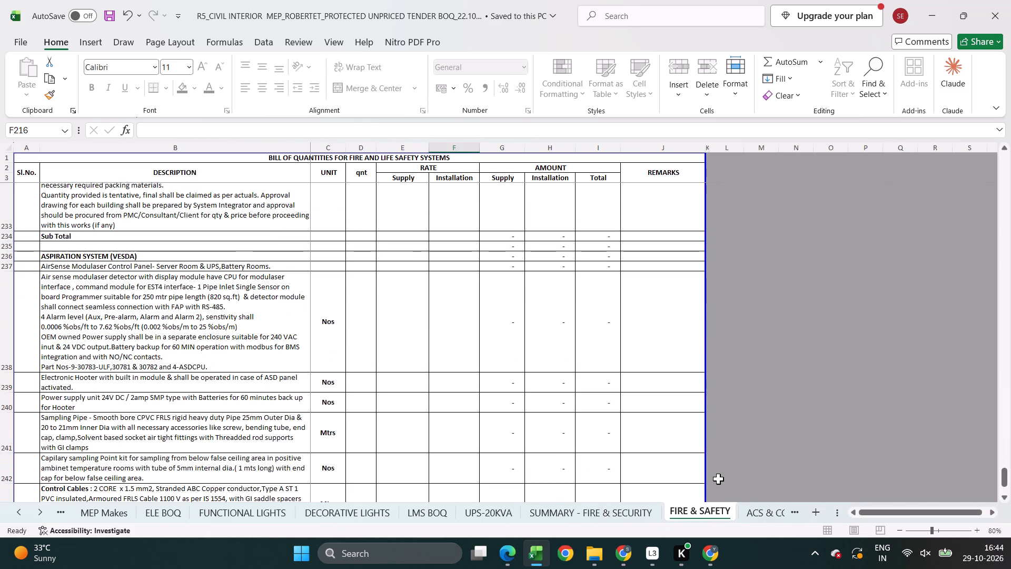
pyautogui.keyDown('ctrl'); pyautogui.scroll(-2, 629, 394); pyautogui.keyUp('ctrl')
pyautogui.moveTo(582, 437); pyautogui.dragTo(593, 117, button='middle')
pyautogui.scroll(1, 582, 437)
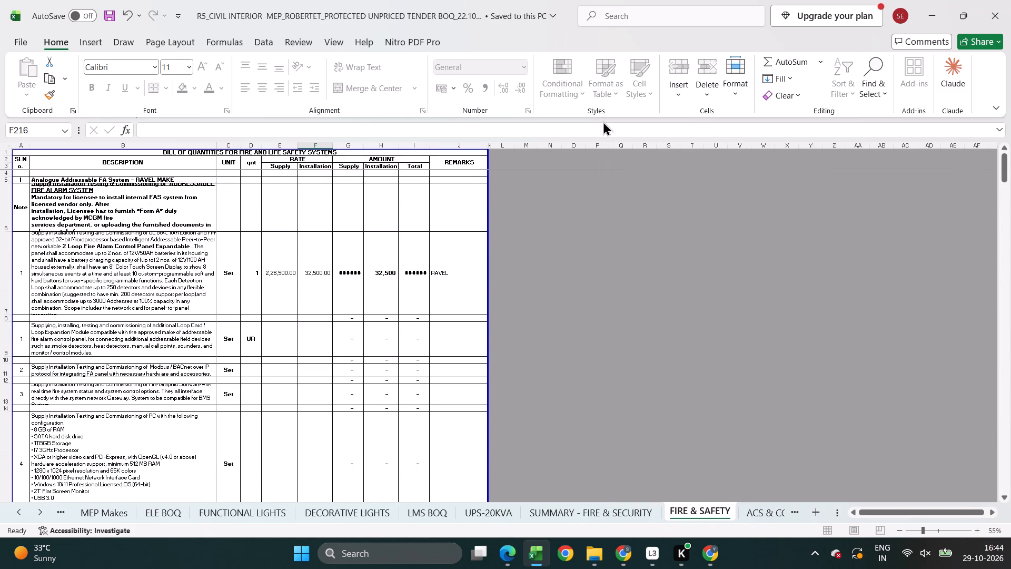
# Look through the ACS & CCTV and HVAC BOQ sheets, examining their supply and installation rates and amounts.
pyautogui.click(767, 508)
pyautogui.keyDown('ctrl'); pyautogui.scroll(-1, 522, 400); pyautogui.keyUp('ctrl')
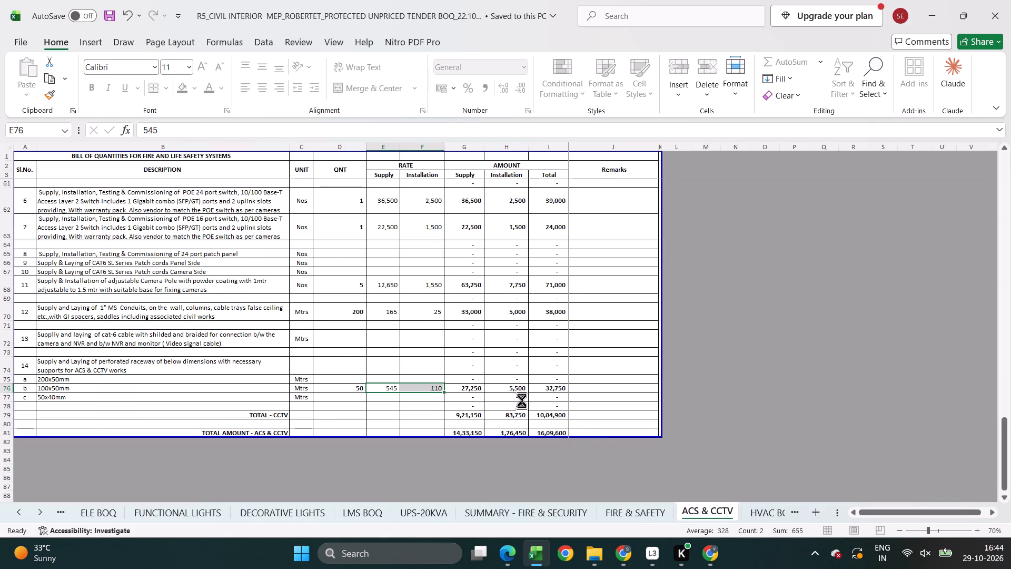
pyautogui.keyDown('ctrl'); pyautogui.scroll(-1, 522, 400); pyautogui.keyUp('ctrl')
pyautogui.moveTo(507, 421); pyautogui.dragTo(498, 65, button='middle')
pyautogui.click(495, 379)
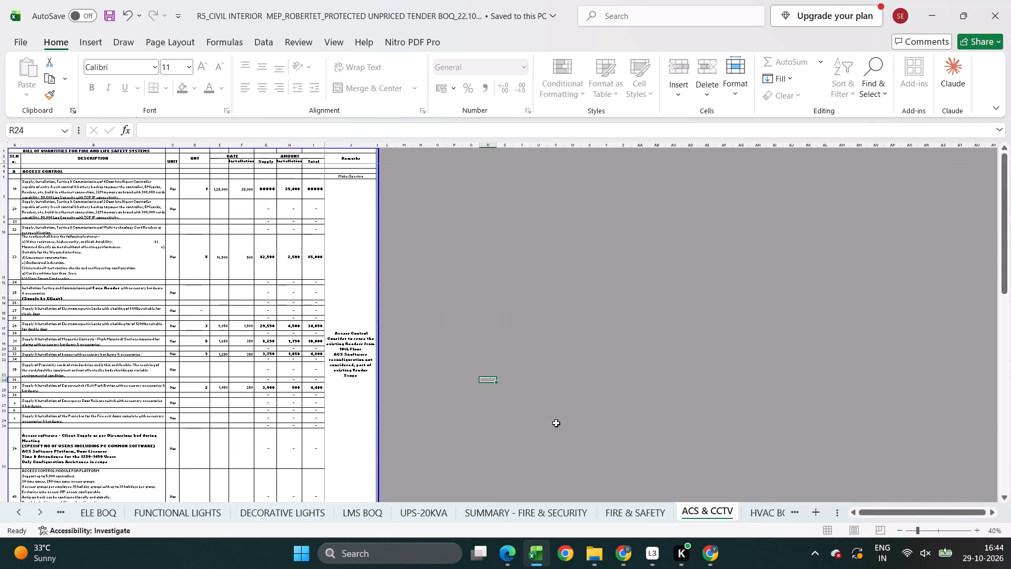
pyautogui.click(760, 508)
pyautogui.keyDown('ctrl'); pyautogui.moveTo(577, 450); pyautogui.dragTo(561, 323, button='middle'); pyautogui.keyUp('ctrl')
pyautogui.moveTo(543, 376); pyautogui.dragTo(526, 237, button='middle')
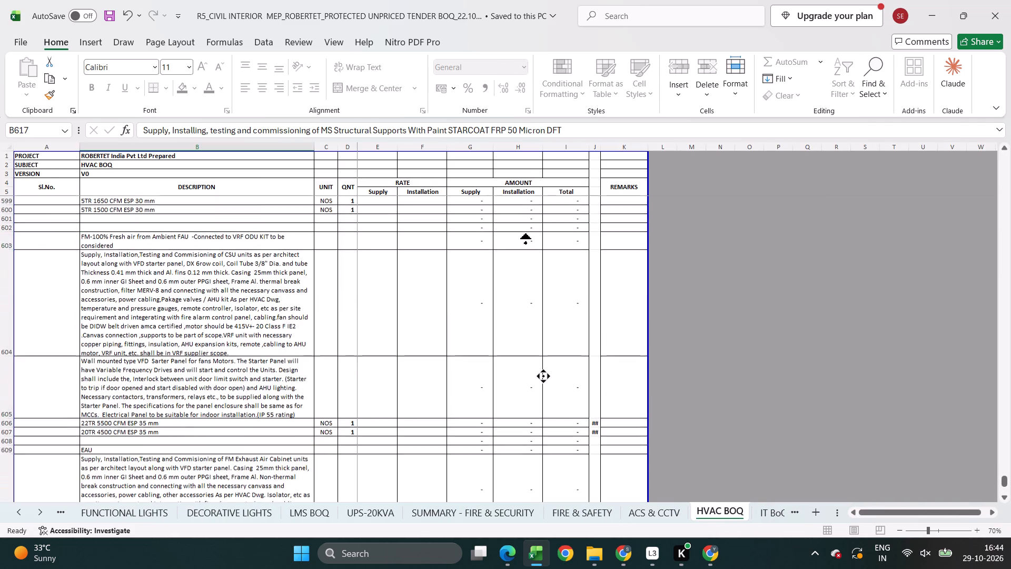
pyautogui.moveTo(526, 237); pyautogui.dragTo(526, 176, button='middle')
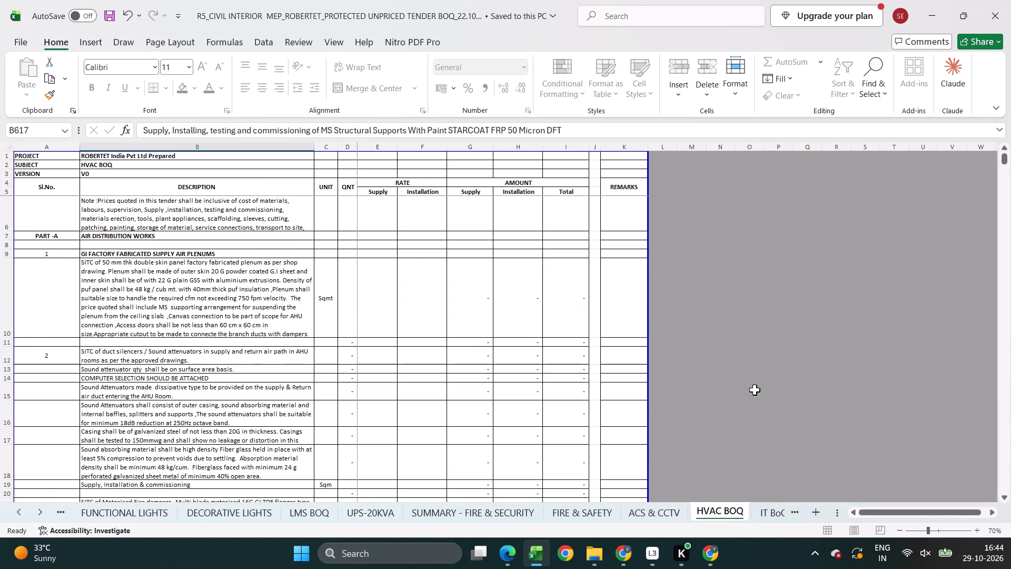
# Look through the IT BoQ, NDL and LAB SUMMARY sheets, examining their unit prices, amounts and package pricing.
pyautogui.click(778, 522)
pyautogui.scroll(-1, 552, 470)
pyautogui.moveTo(552, 466); pyautogui.dragTo(552, 239, button='middle')
pyautogui.scroll(1, 552, 464)
pyautogui.scroll(1, 552, 239)
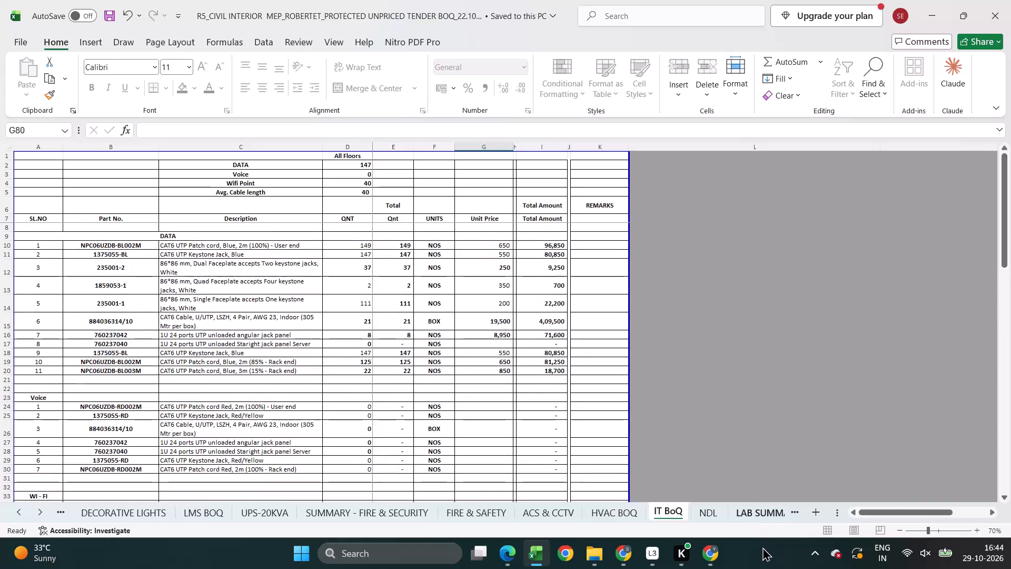
pyautogui.click(742, 502)
pyautogui.click(710, 517)
pyautogui.click(757, 515)
pyautogui.moveTo(552, 455); pyautogui.dragTo(543, 285, button='middle')
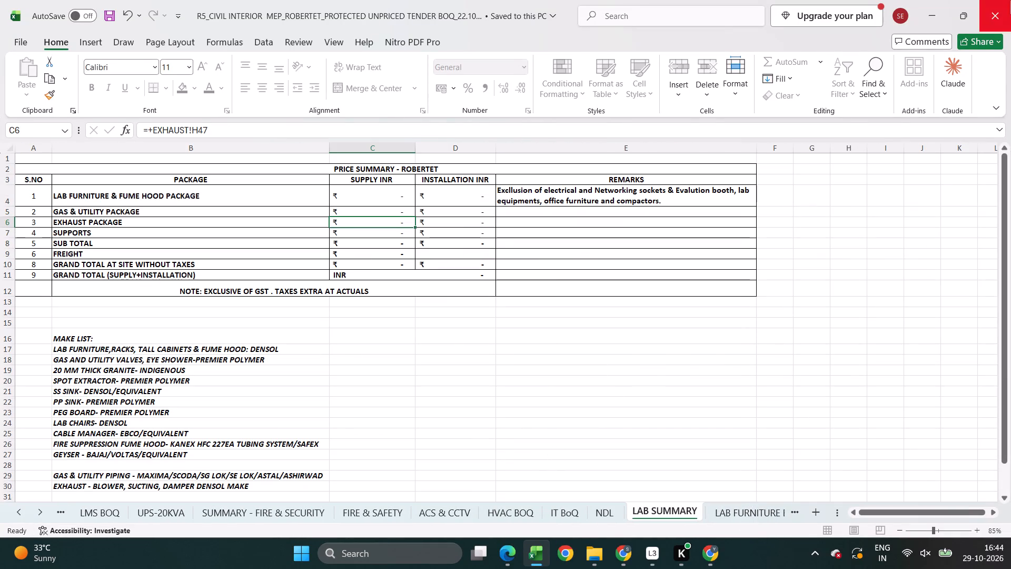